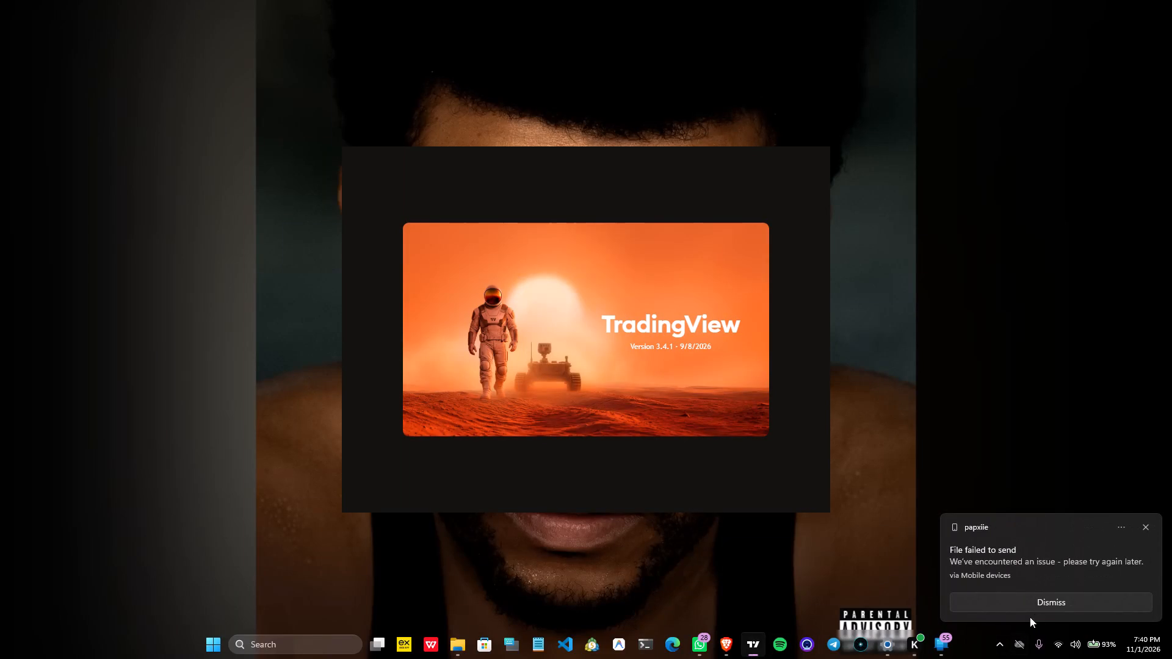
Dismiss the failed file transfer notification.
{"action": "left_click", "coordinate": [1038, 611]}
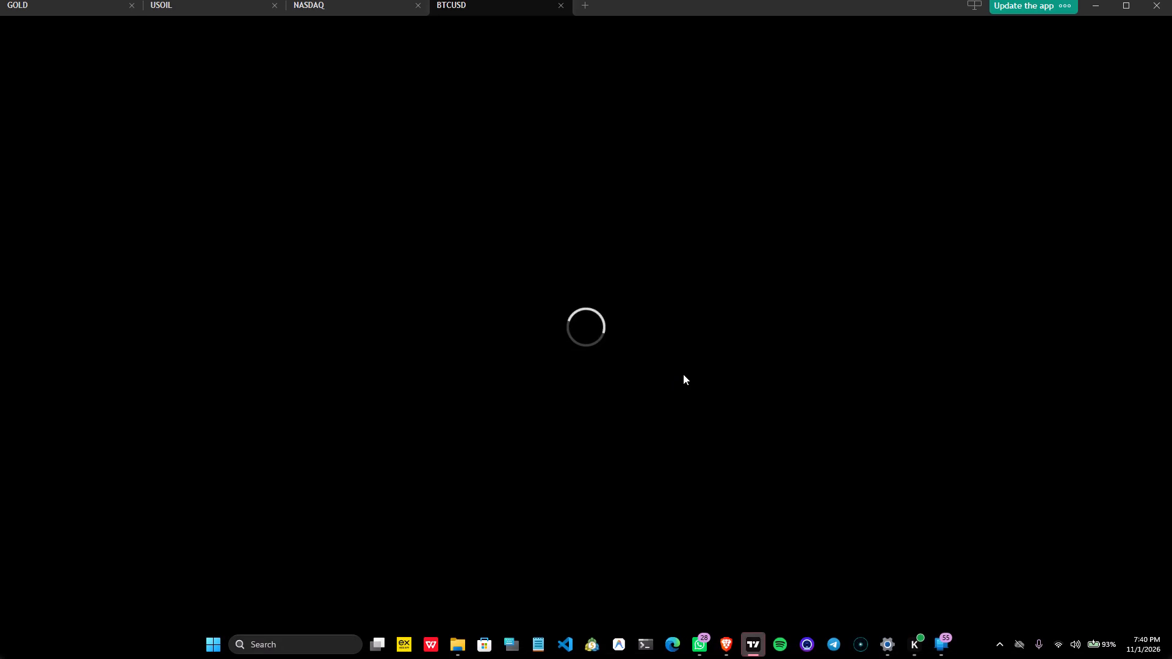
Close the BTCUSD chart tab.
{"action": "left_click", "coordinate": [564, 3]}
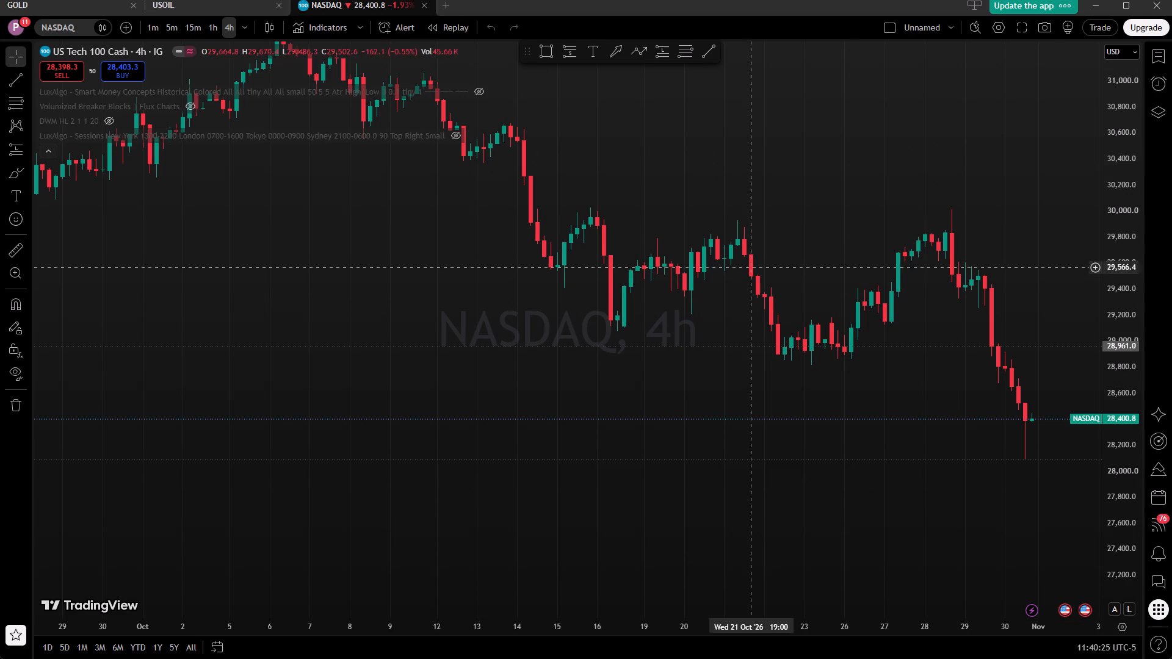
Draw a path on the NASDAQ 4h chart through the alternating swing highs and lows from the 14 Oct high to the 30 Oct low.
{"action": "left_click_drag", "start_coordinate": [692, 367], "coordinate": [419, 457]}
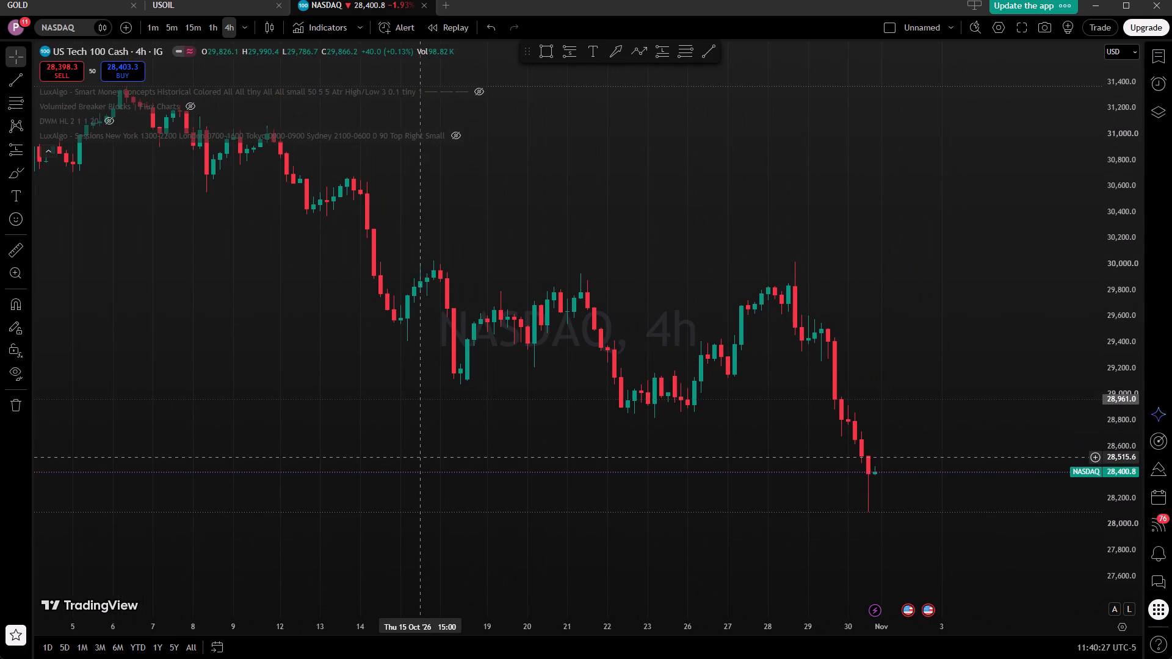
{"action": "left_click", "coordinate": [643, 45]}
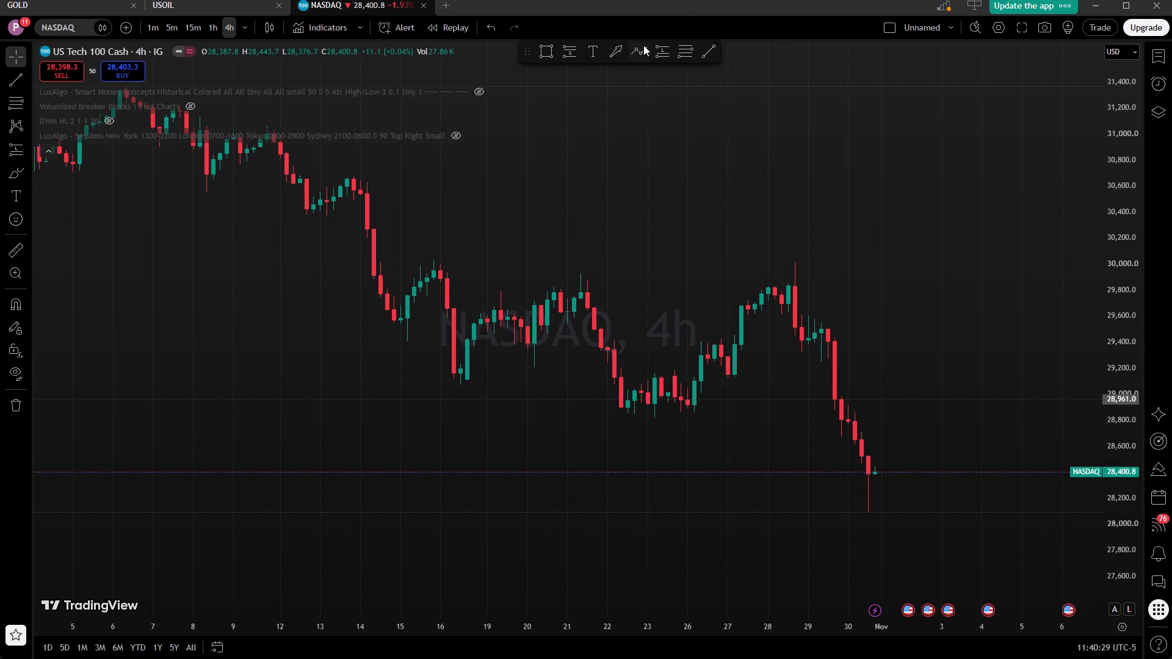
{"action": "left_click", "coordinate": [355, 176]}
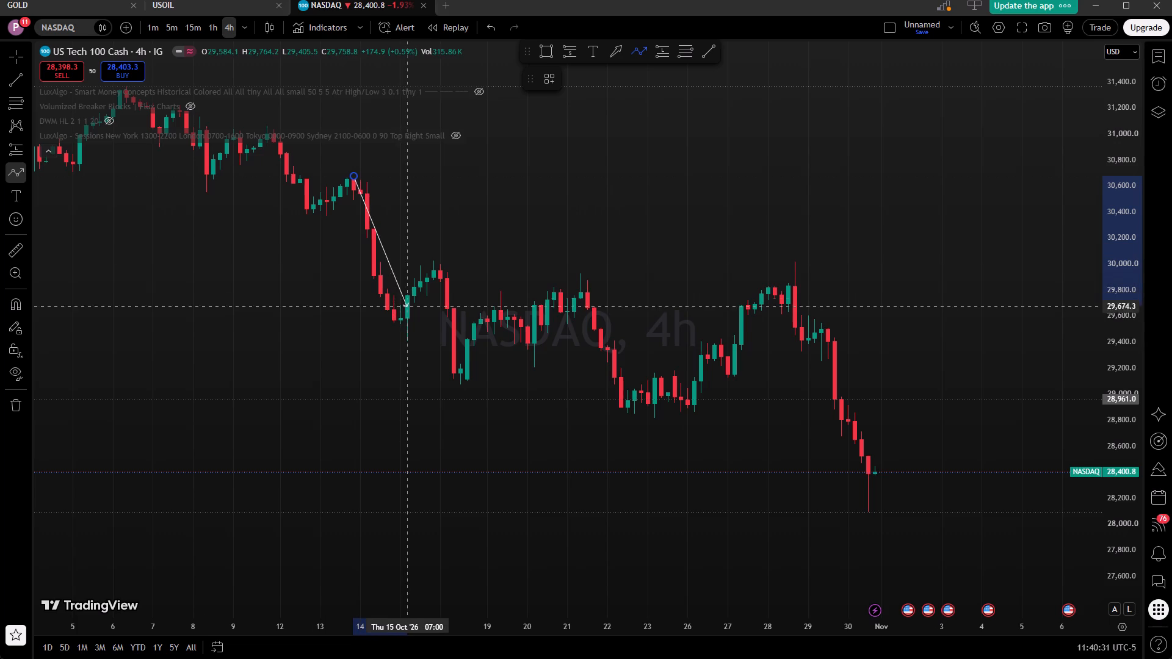
{"action": "left_click_drag", "start_coordinate": [410, 334], "coordinate": [447, 268]}
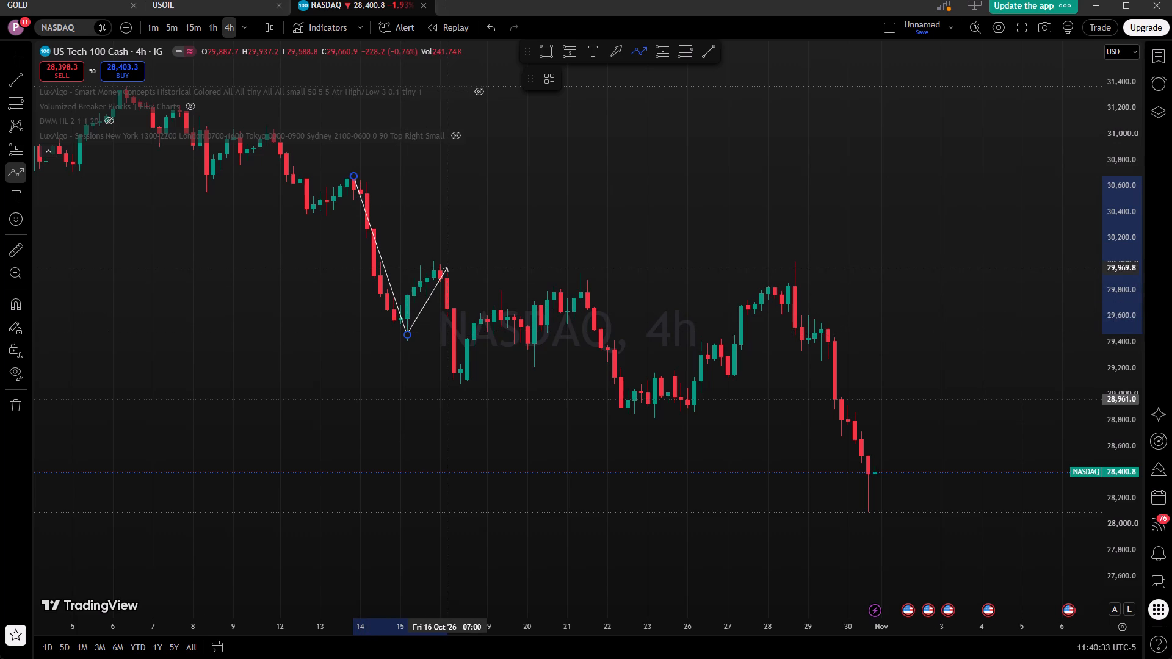
{"action": "left_click_drag", "start_coordinate": [447, 268], "coordinate": [463, 383]}
{"action": "left_click", "coordinate": [463, 383]}
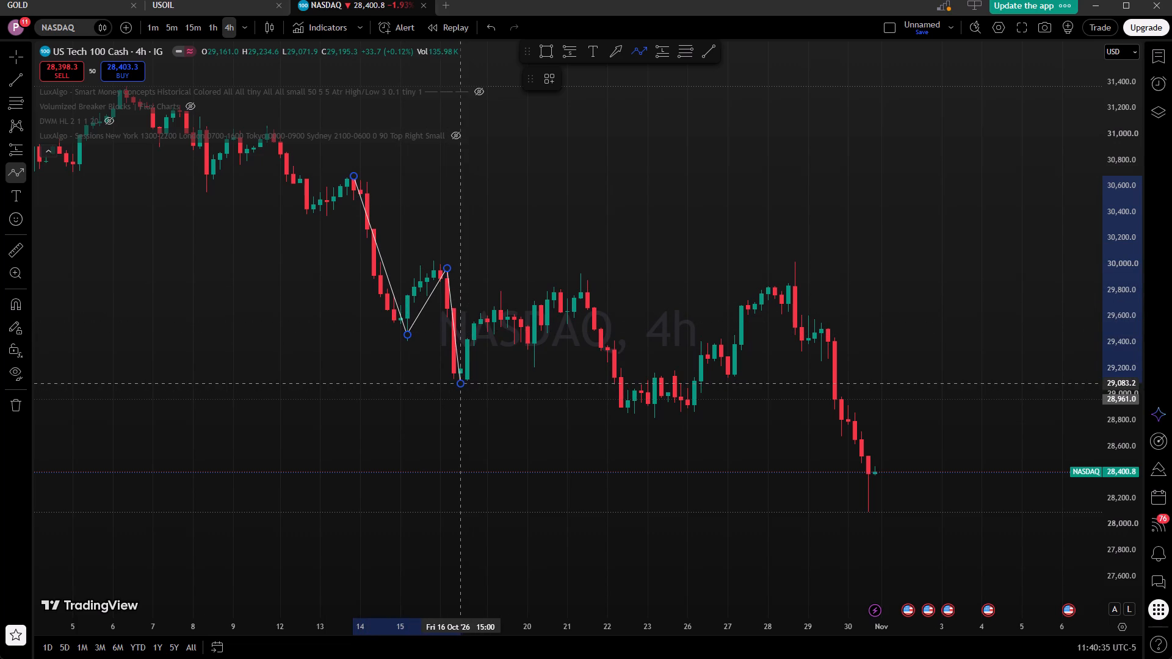
{"action": "left_click_drag", "start_coordinate": [585, 285], "coordinate": [647, 410]}
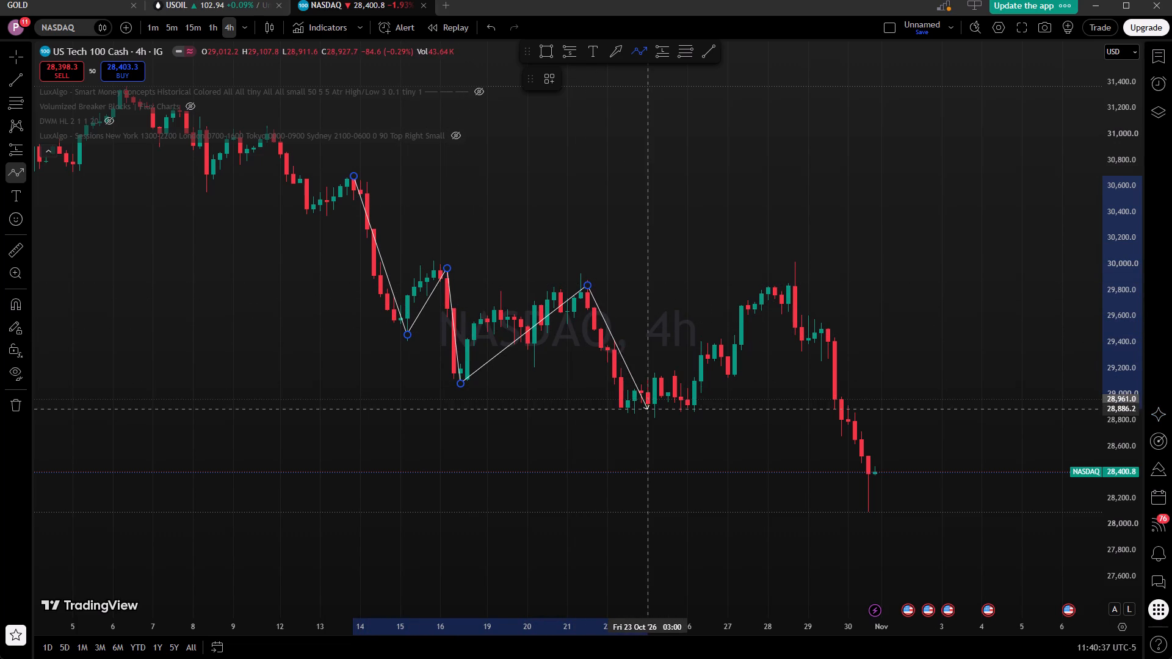
{"action": "left_click_drag", "start_coordinate": [647, 410], "coordinate": [653, 417]}
{"action": "left_click", "coordinate": [653, 417]}
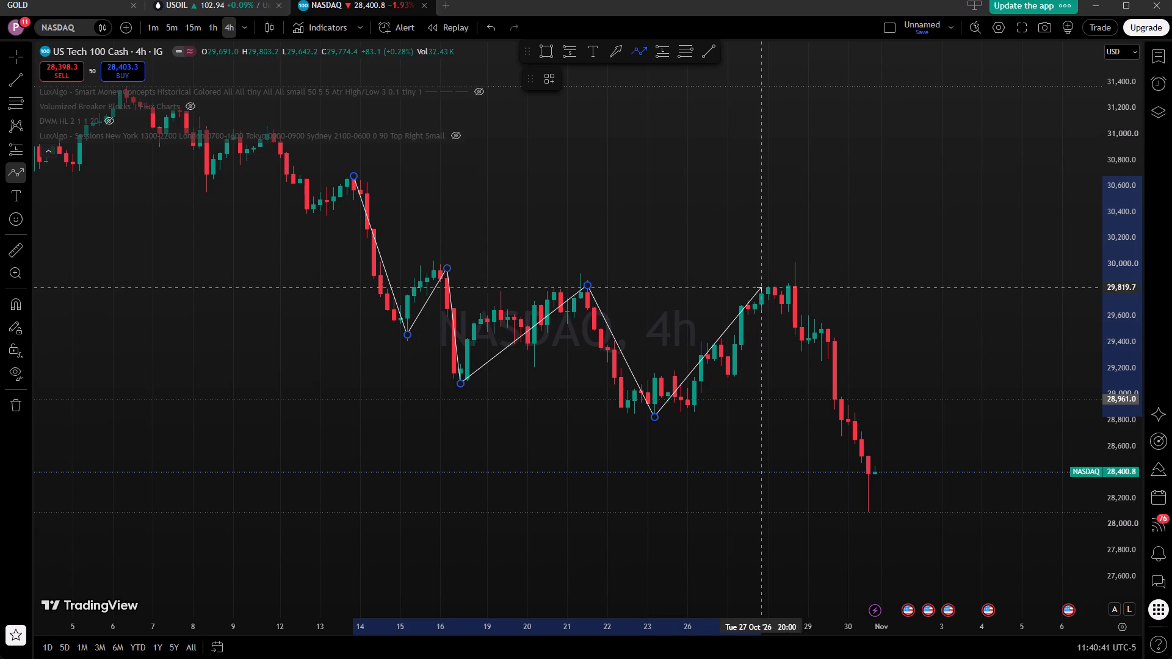
{"action": "left_click", "coordinate": [792, 263]}
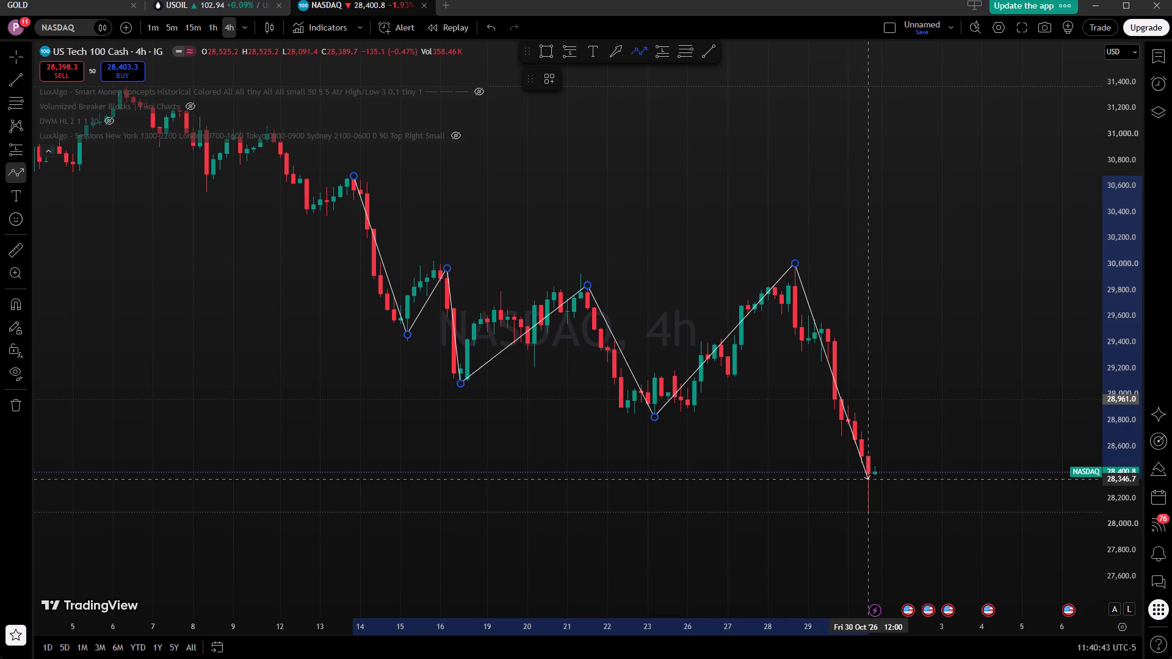
{"action": "triple_click", "coordinate": [870, 479]}
{"action": "double_click", "coordinate": [928, 323]}
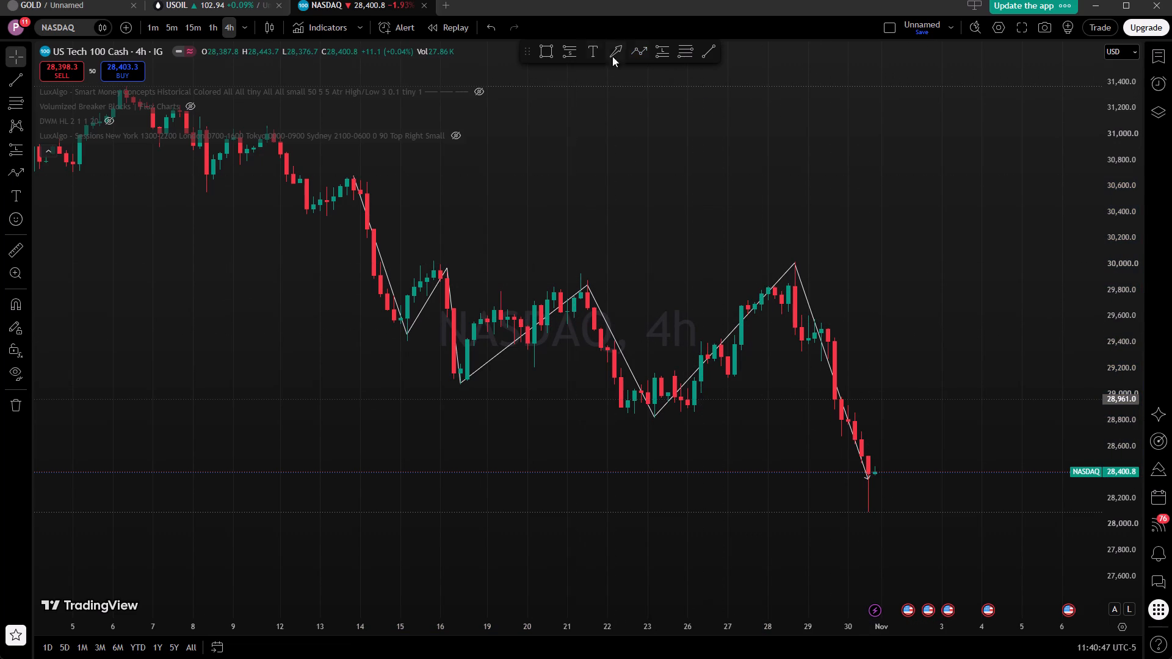
Draw a near-horizontal trend line from the 15 Oct swing low at about 29,444 to the 16 Oct down-leg.
{"action": "left_click", "coordinate": [708, 48]}
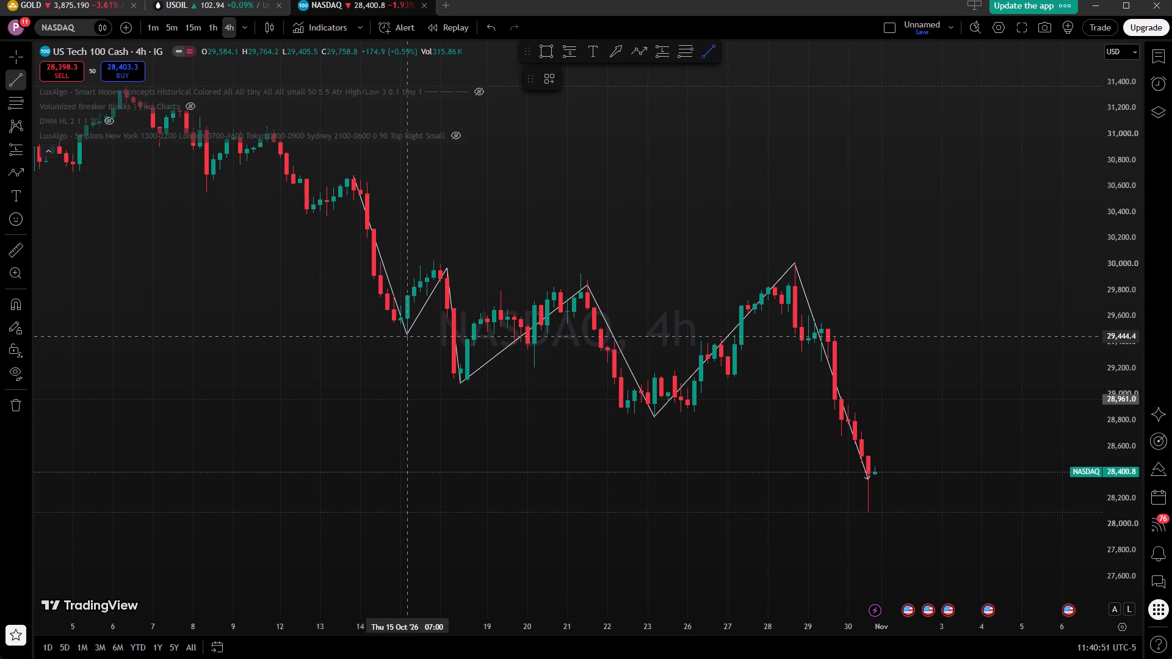
{"action": "left_click_drag", "start_coordinate": [408, 336], "coordinate": [450, 339]}
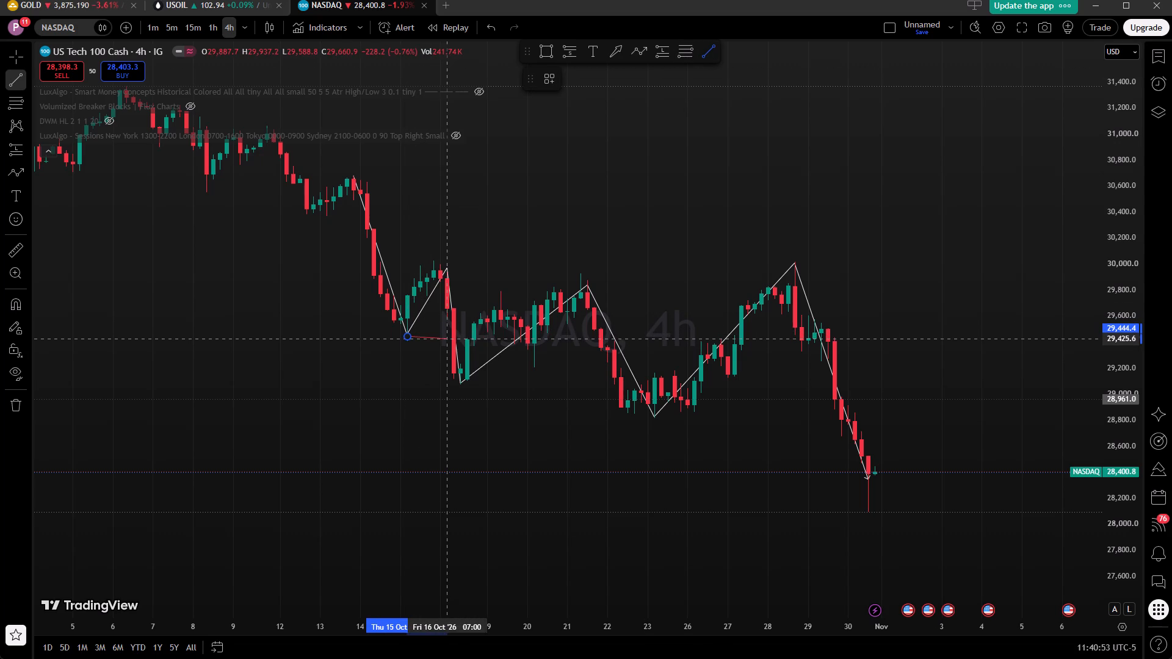
{"action": "left_click_drag", "start_coordinate": [450, 339], "coordinate": [451, 336]}
{"action": "left_click", "coordinate": [451, 336]}
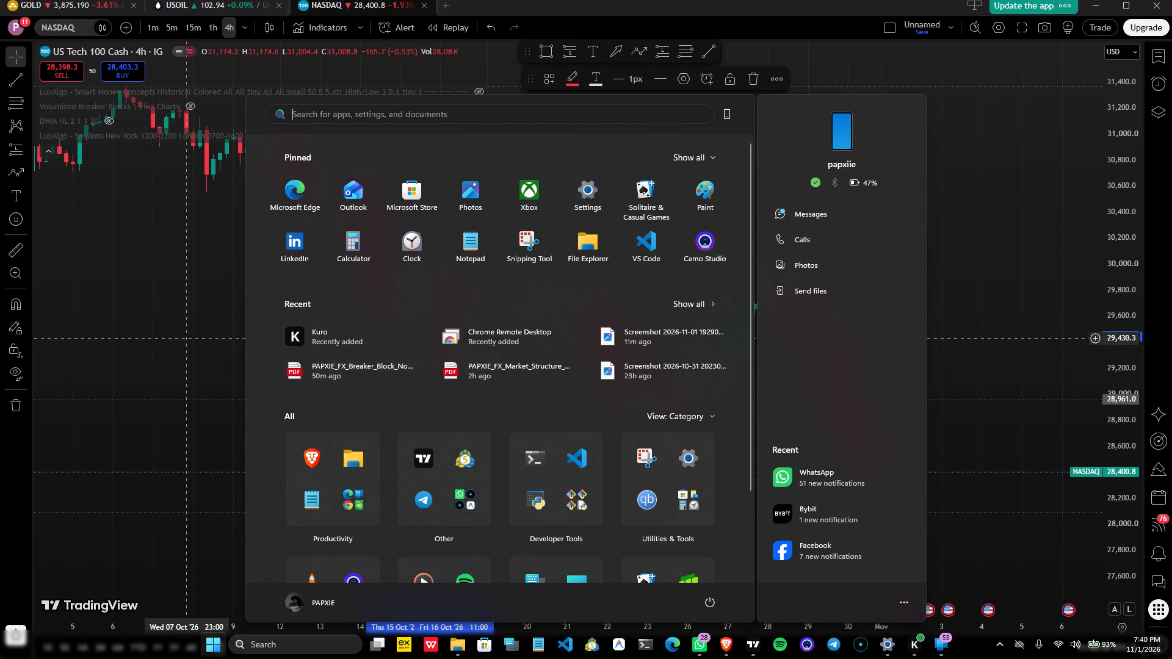
{"action": "left_click", "coordinate": [187, 337]}
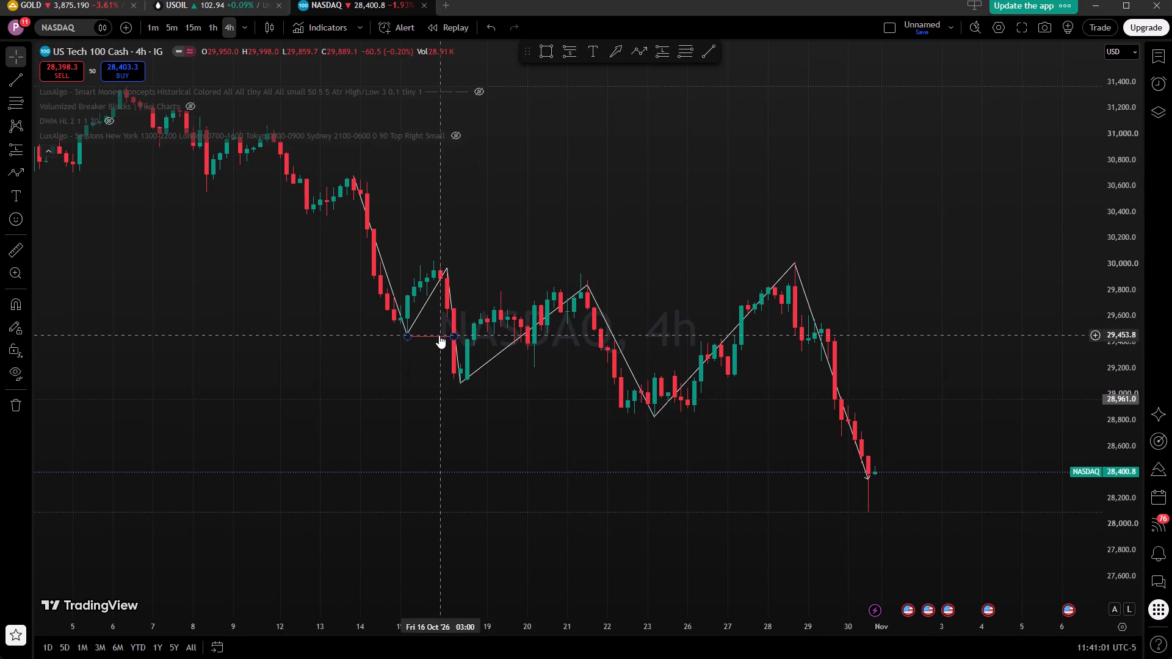
Copy the trend line to the 16 Oct swing low at about 29,080 and extend it to the 22 Oct down-leg.
{"action": "left_click_drag", "start_coordinate": [439, 335], "coordinate": [521, 400], "text": "ctrl"}
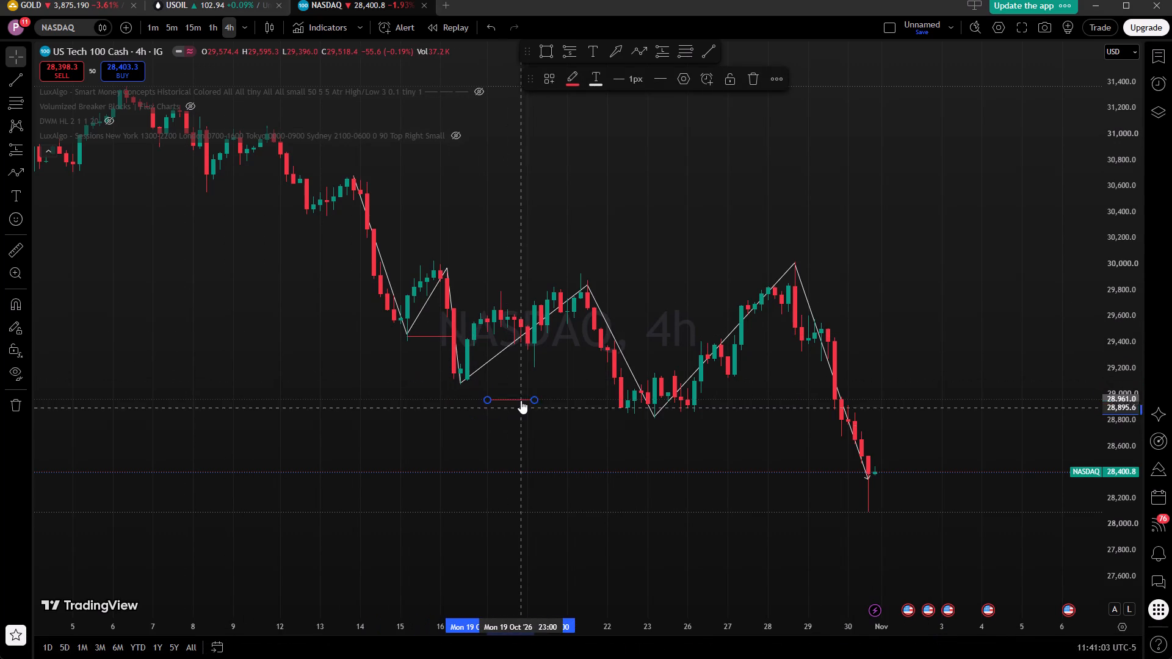
{"action": "left_click_drag", "start_coordinate": [521, 400], "coordinate": [496, 392], "text": "ctrl"}
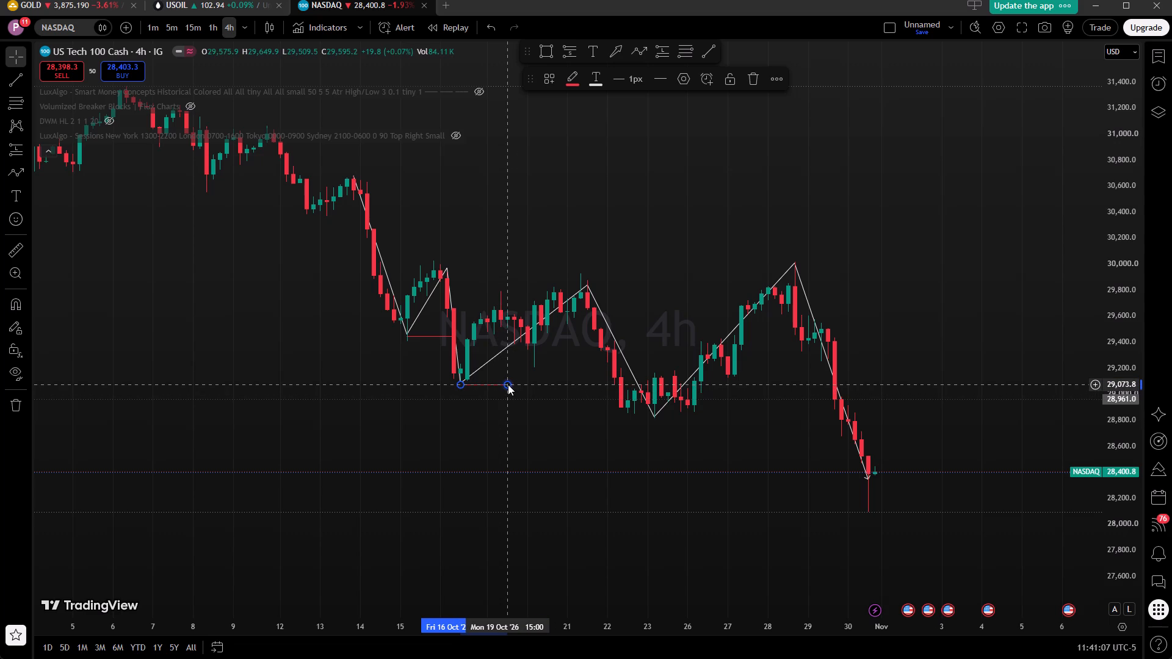
{"action": "left_click_drag", "start_coordinate": [507, 384], "coordinate": [614, 383]}
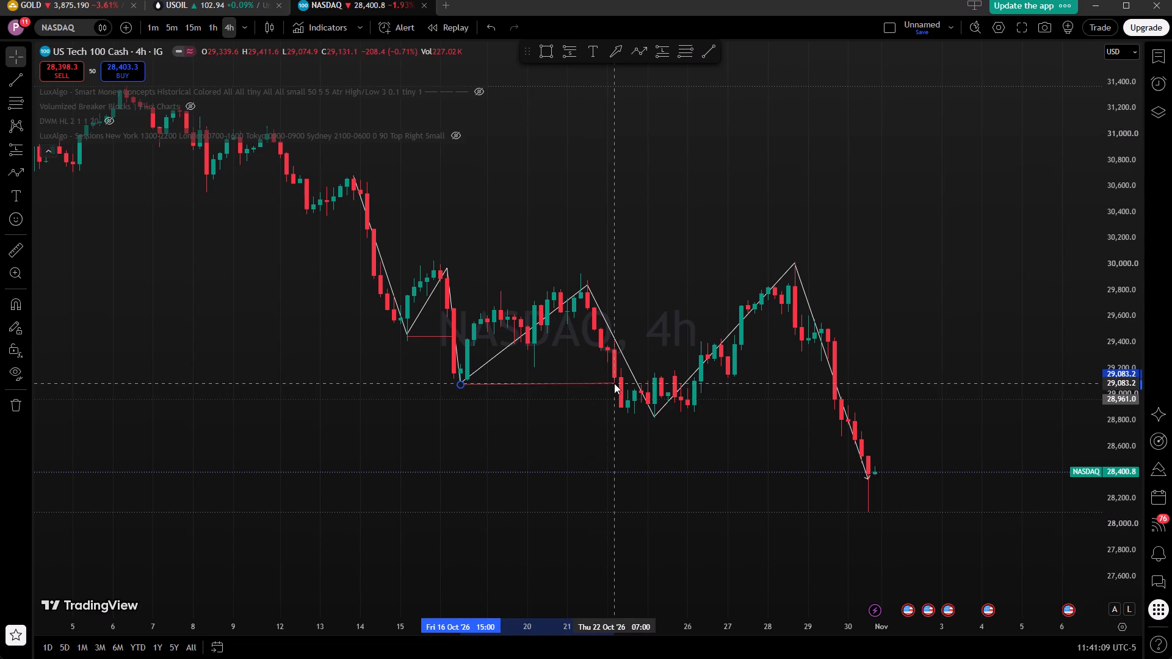
{"action": "left_click_drag", "start_coordinate": [614, 383], "coordinate": [616, 383]}
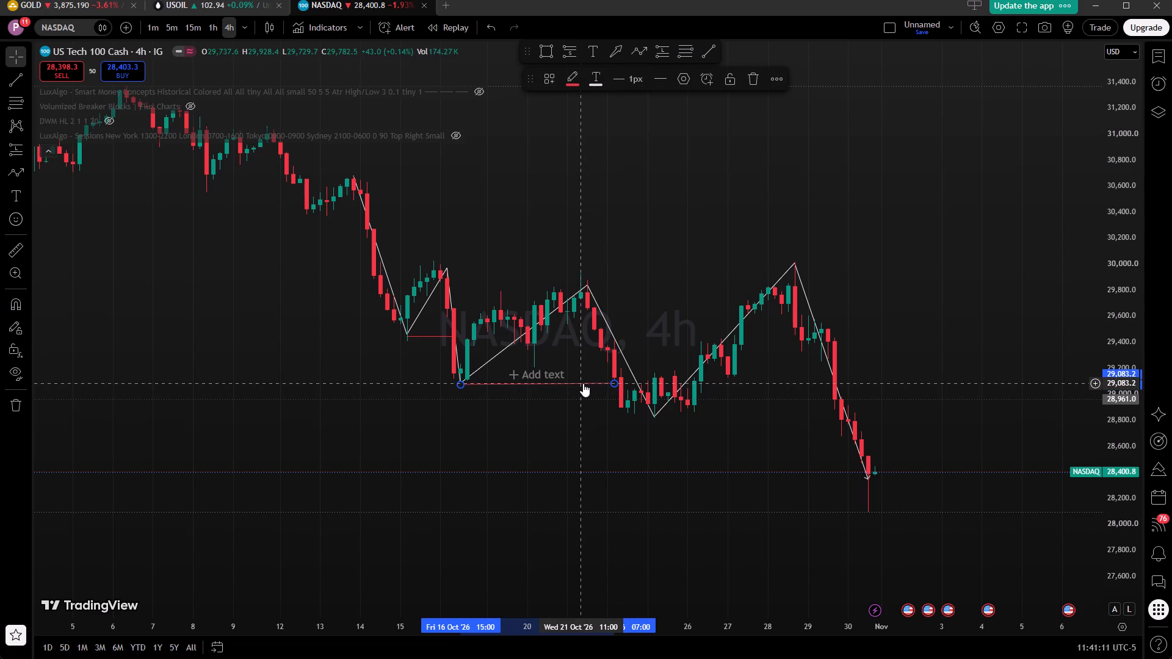
Copy the second trend line to the 23 Oct swing low at about 28,830, spanning to the 29 Oct down-leg.
{"action": "left_click_drag", "start_coordinate": [583, 383], "coordinate": [759, 438], "text": "ctrl"}
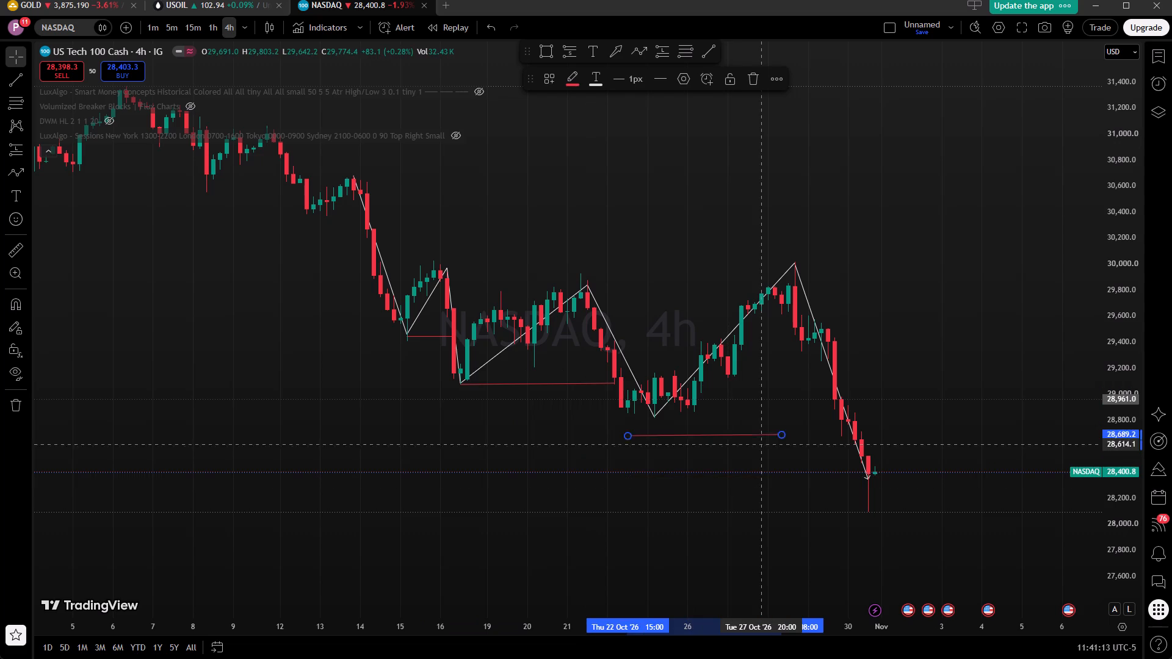
{"action": "left_click_drag", "start_coordinate": [759, 438], "coordinate": [827, 423], "text": "ctrl"}
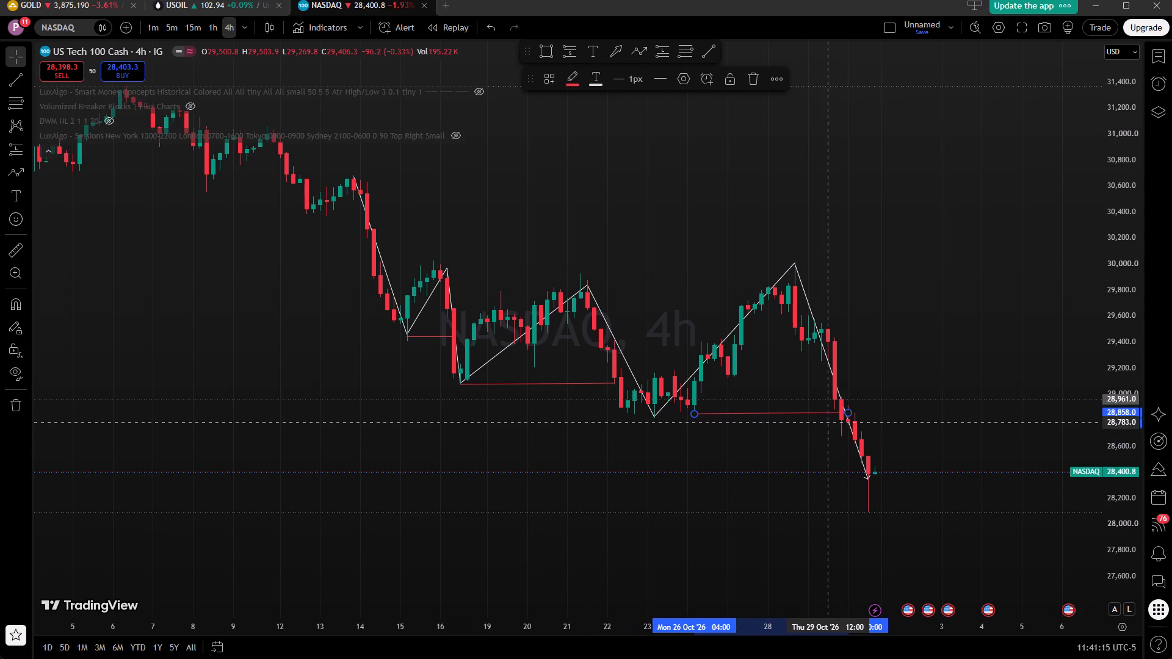
{"action": "left_click_drag", "start_coordinate": [827, 423], "coordinate": [821, 425], "text": "ctrl"}
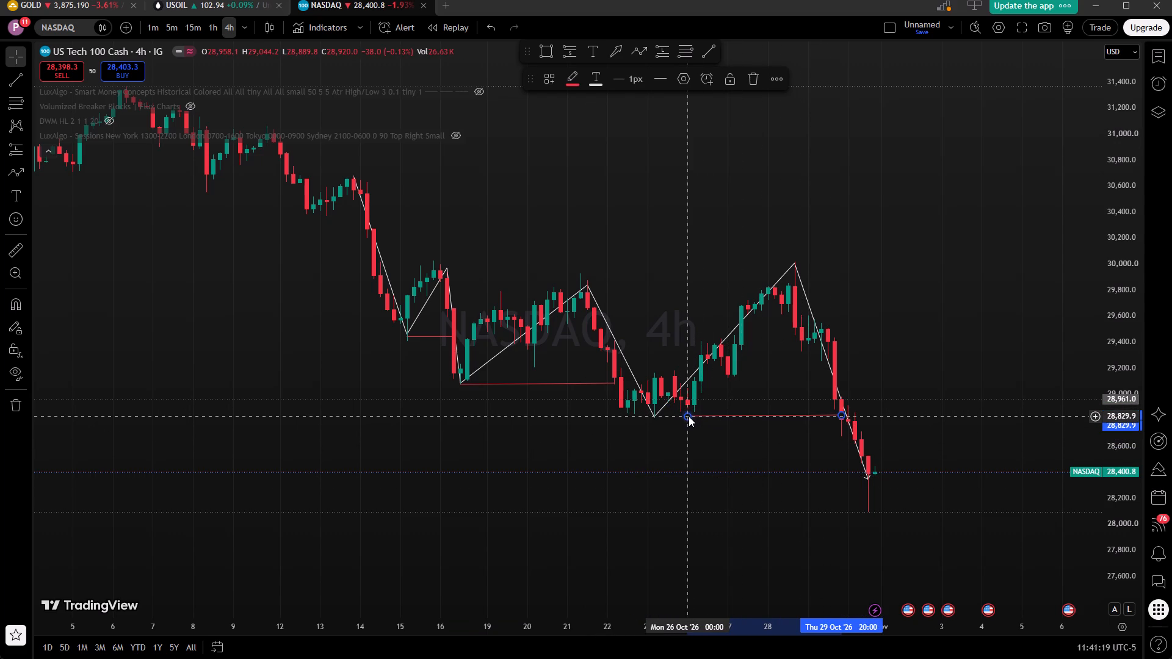
{"action": "left_click_drag", "start_coordinate": [689, 416], "coordinate": [656, 417]}
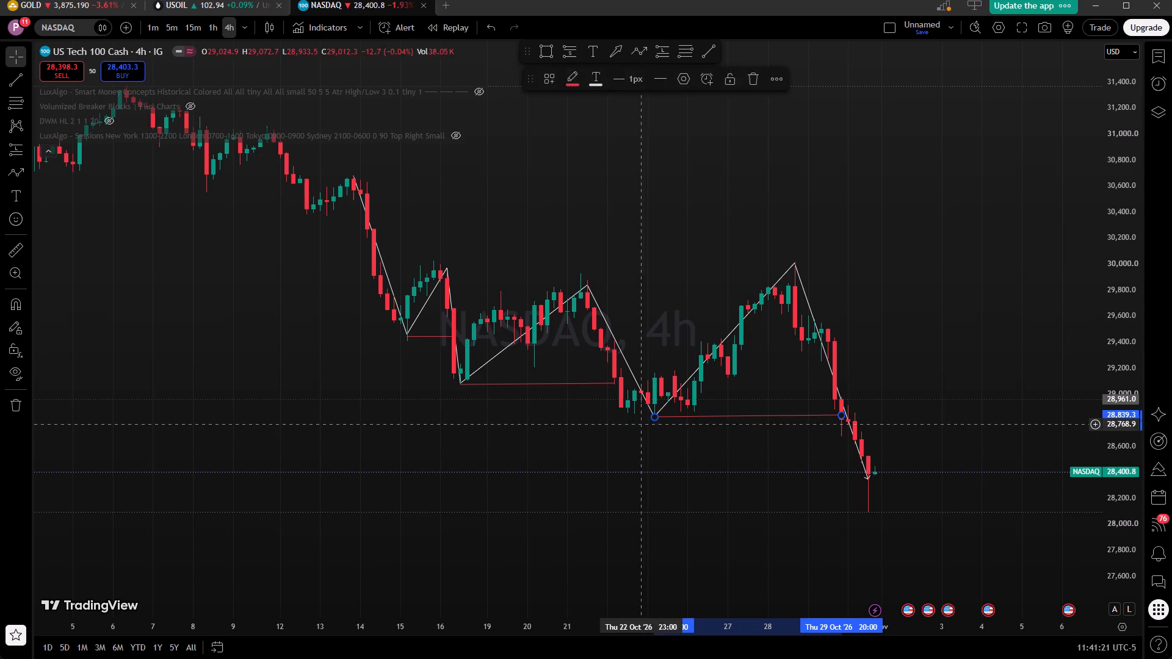
{"action": "left_click", "coordinate": [602, 433]}
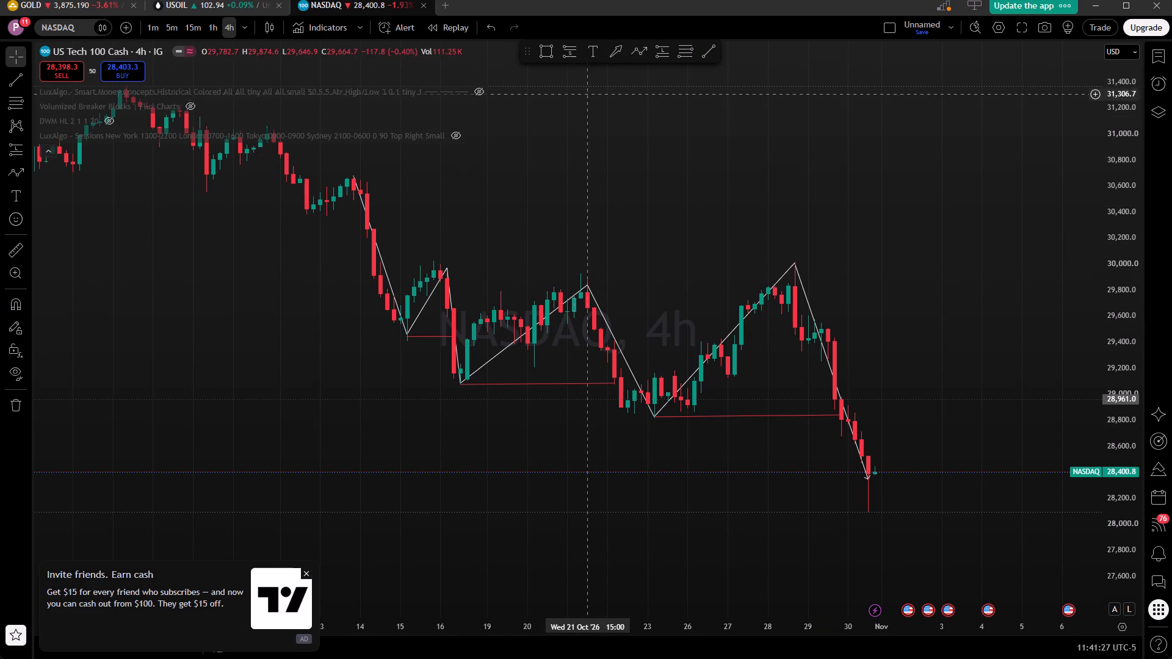
Add a text label reading "4 or bos" just below the middle trend line, at about 29,008 on 20 Oct.
{"action": "left_click", "coordinate": [586, 54]}
{"action": "left_click", "coordinate": [533, 393]}
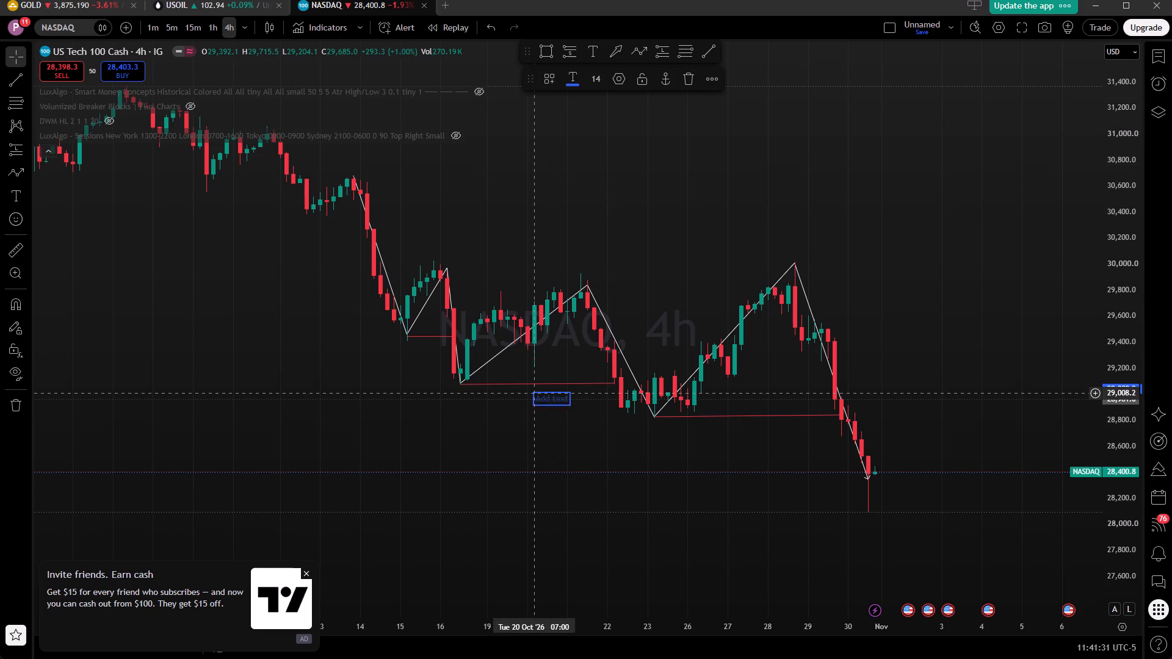
{"action": "type", "text": "4"}
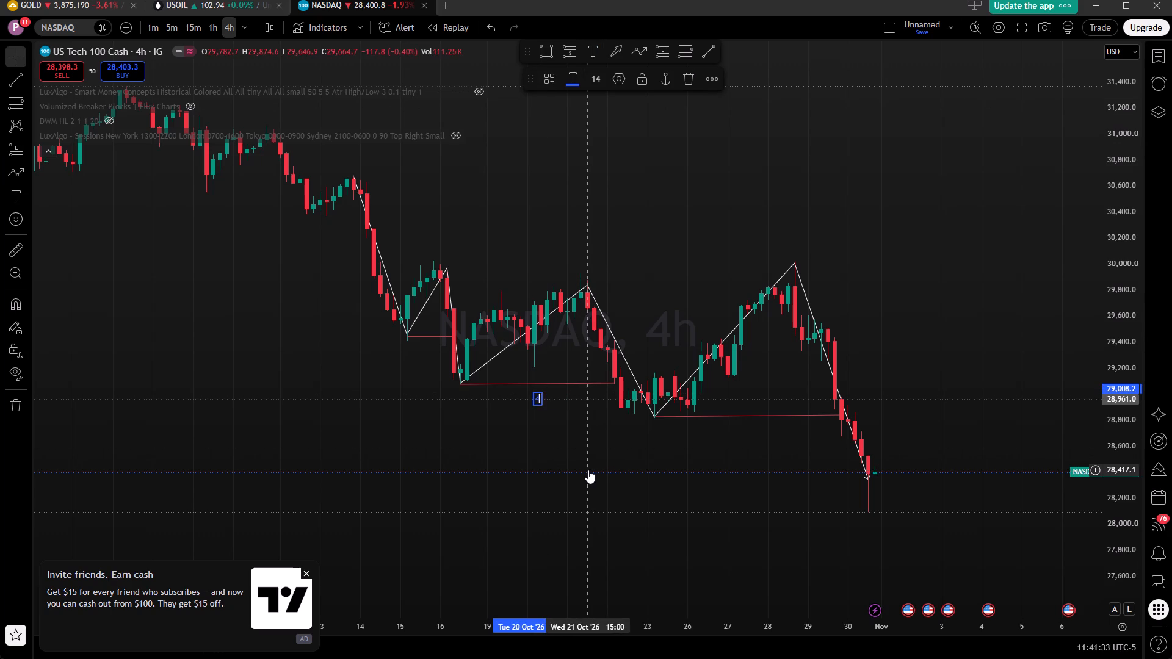
{"action": "key", "text": "space"}
{"action": "key", "text": "space"}
{"action": "type", "text": "or"}
{"action": "key", "text": "space"}
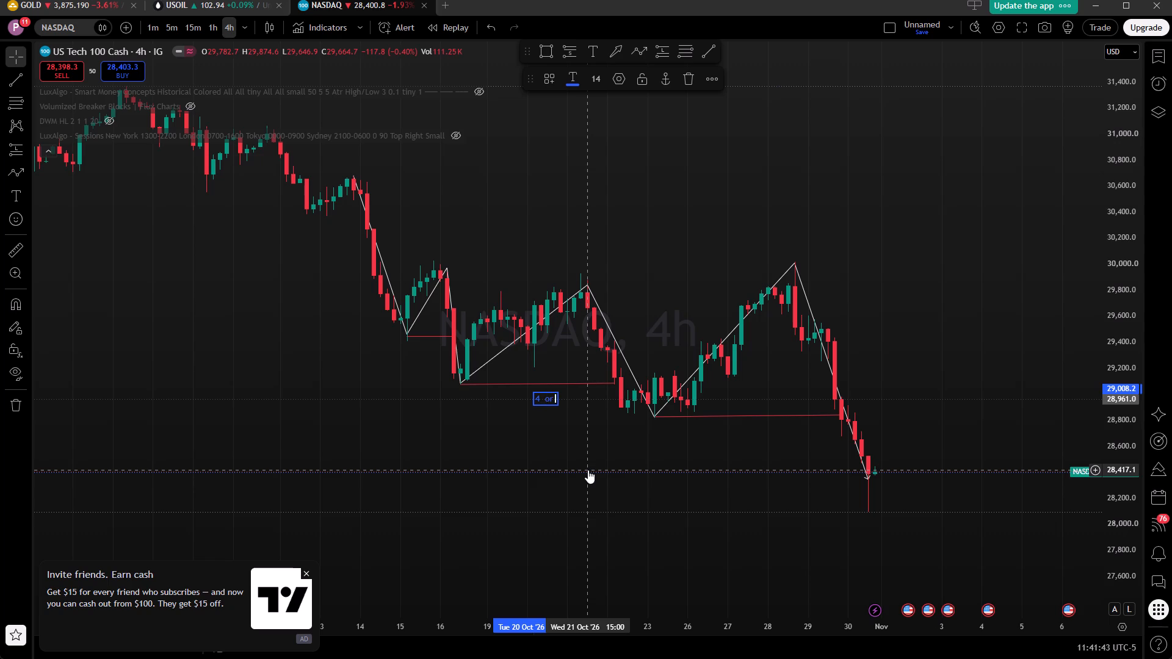
{"action": "type", "text": "boa"}
{"action": "key", "text": "BackSpace"}
{"action": "key", "text": "s"}
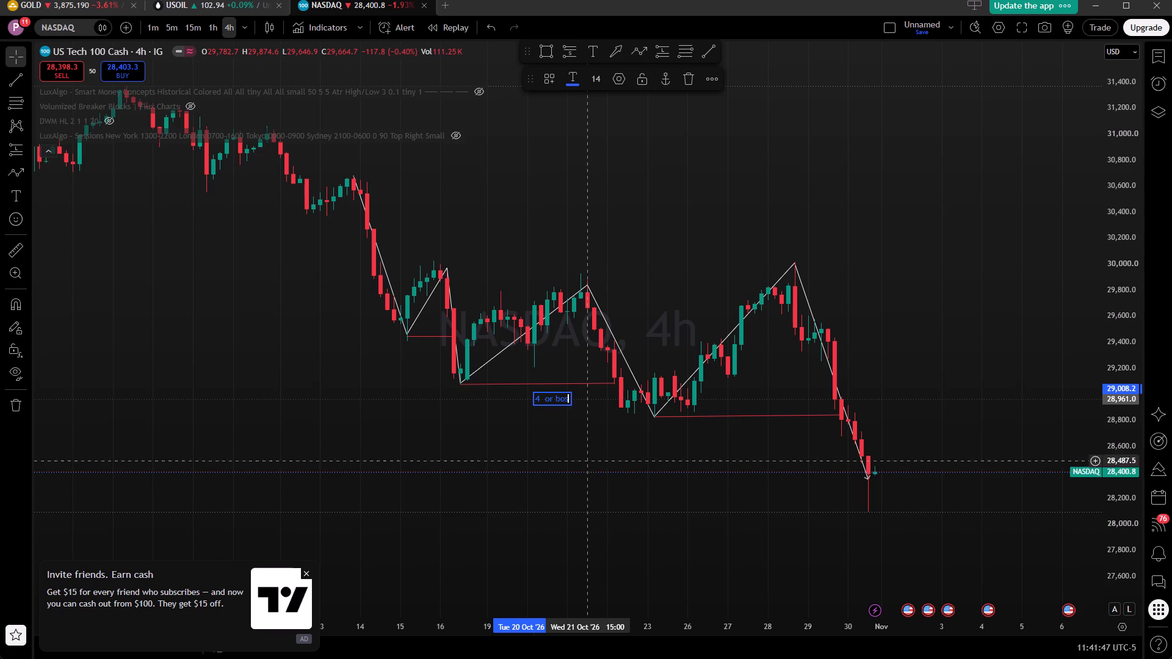
Set the text size of the "4 or bos" label to 24.
{"action": "left_click", "coordinate": [596, 78]}
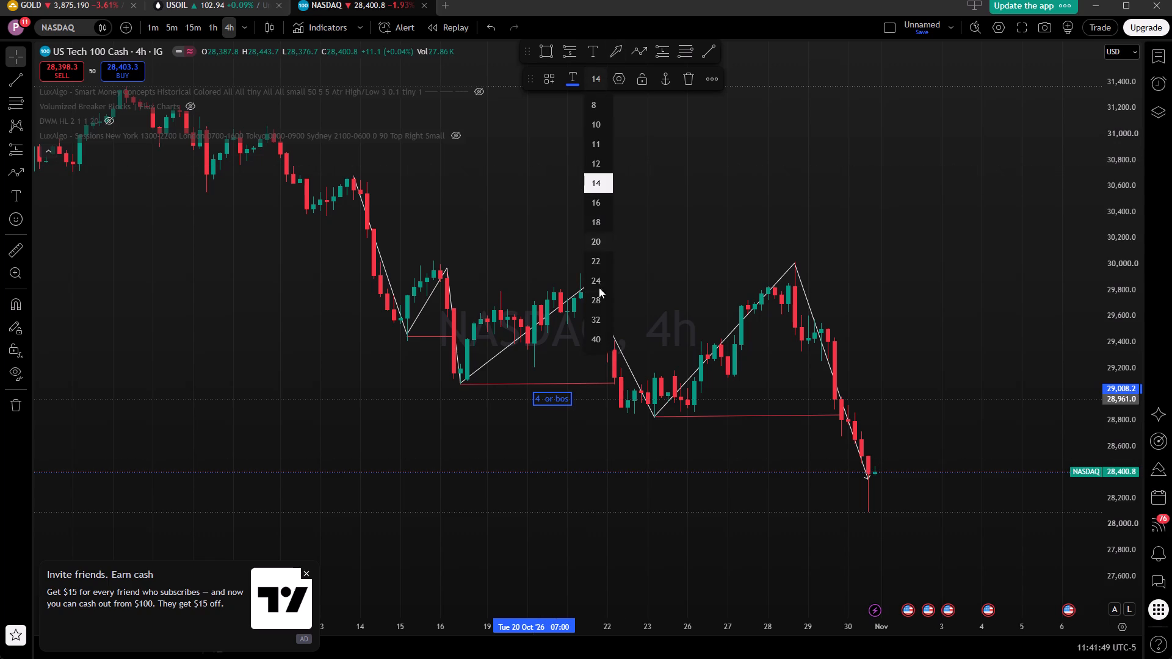
{"action": "left_click", "coordinate": [597, 280]}
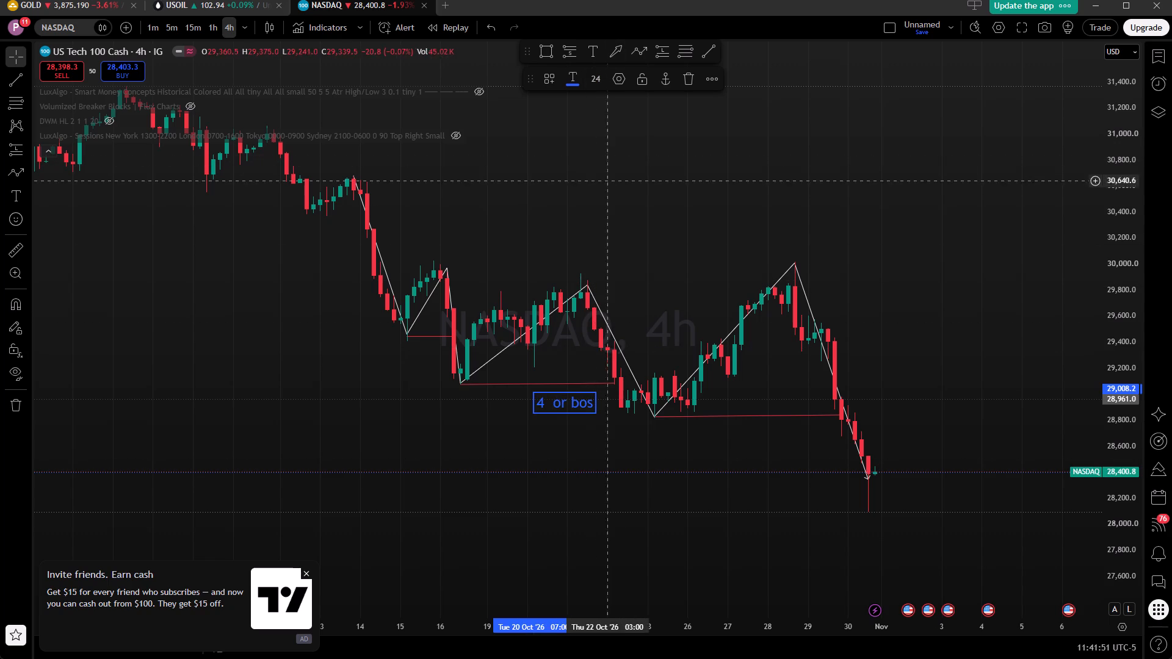
{"action": "left_click", "coordinate": [555, 408]}
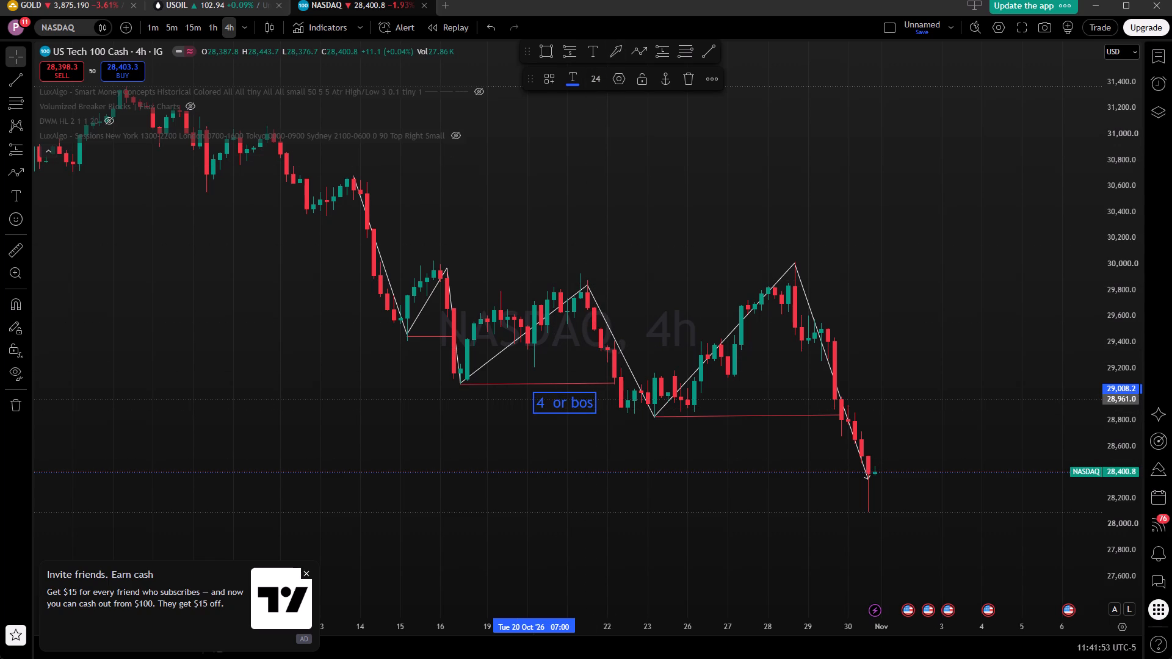
{"action": "left_click_drag", "start_coordinate": [538, 408], "coordinate": [455, 400], "text": "ctrl"}
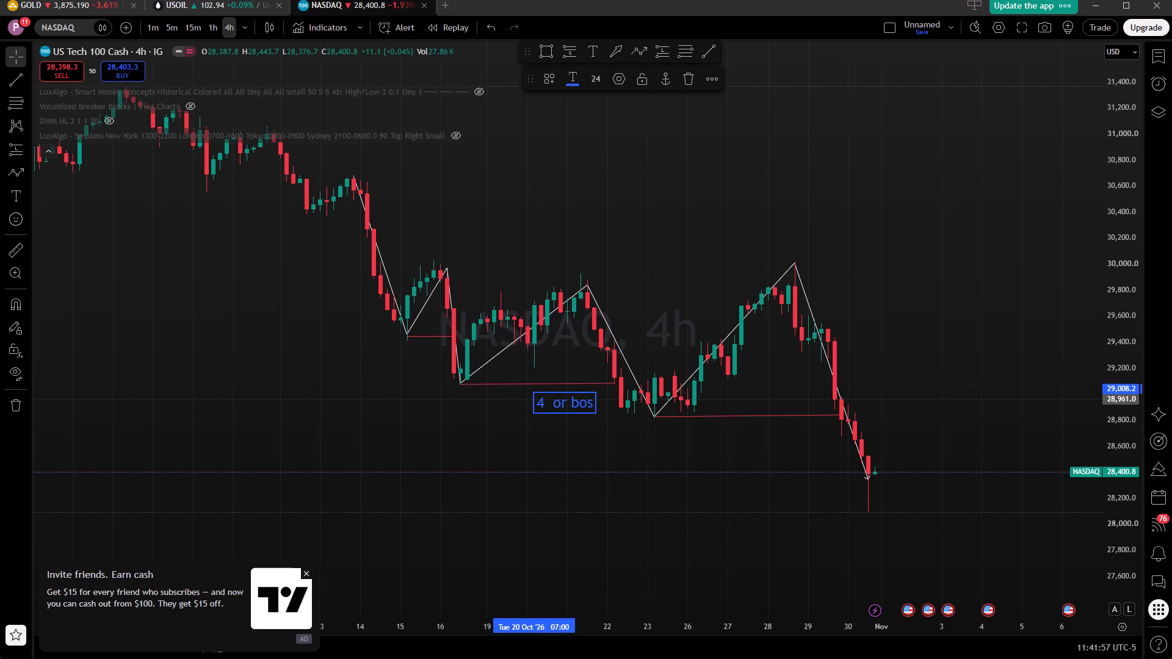
Copy the "4 or bos" label to just below the first trend line, at about 29,421 near 15 Oct.
{"action": "left_click", "coordinate": [553, 403]}
{"action": "left_click_drag", "start_coordinate": [575, 404], "coordinate": [554, 461]}
{"action": "left_click", "coordinate": [554, 461]}
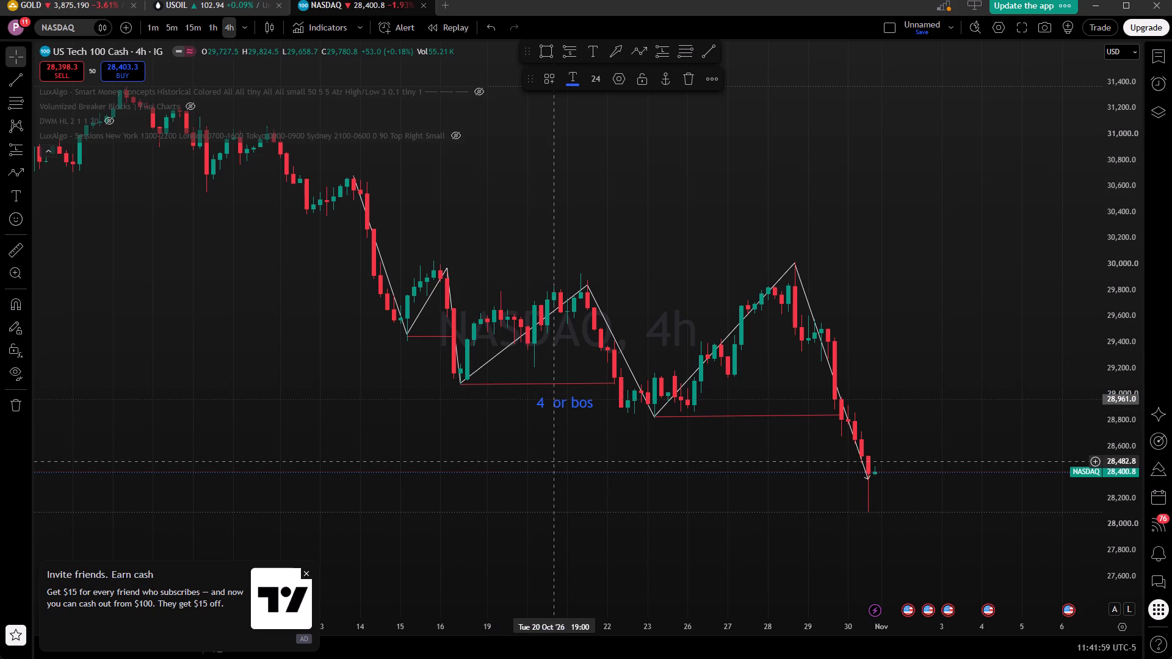
{"action": "left_click_drag", "start_coordinate": [560, 404], "coordinate": [414, 370], "text": "ctrl"}
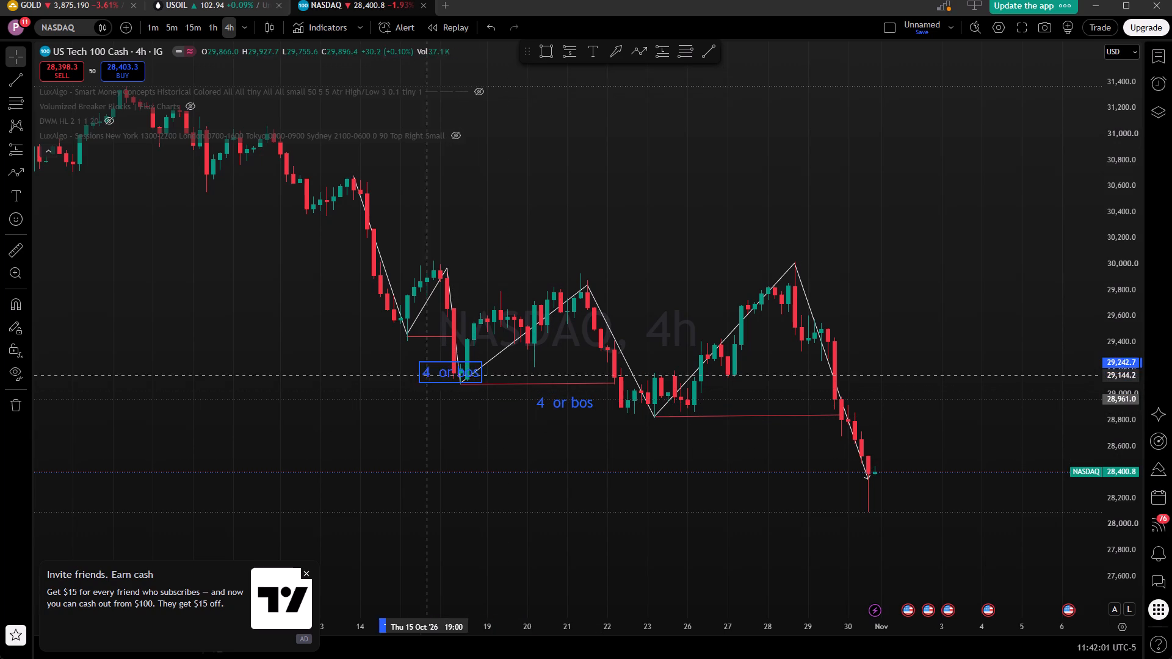
{"action": "left_click_drag", "start_coordinate": [414, 370], "coordinate": [402, 352], "text": "ctrl"}
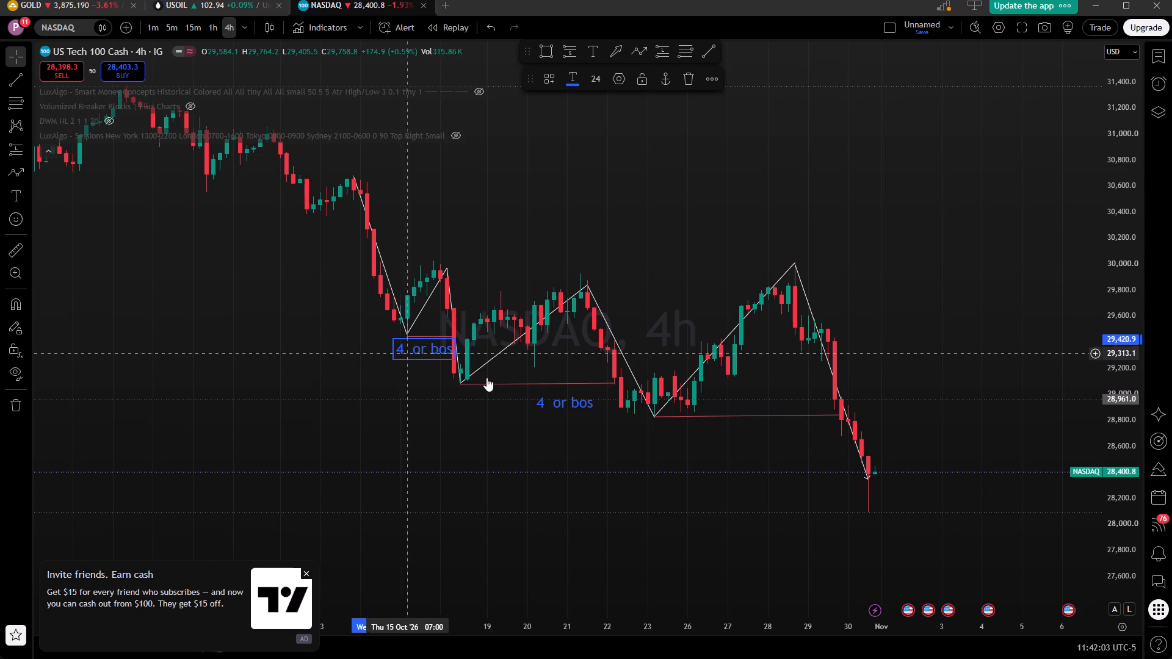
Copy the "4 or bos" label to just below the third trend line, at about 28,774 on 26 Oct.
{"action": "left_click_drag", "start_coordinate": [568, 407], "coordinate": [729, 489], "text": "ctrl"}
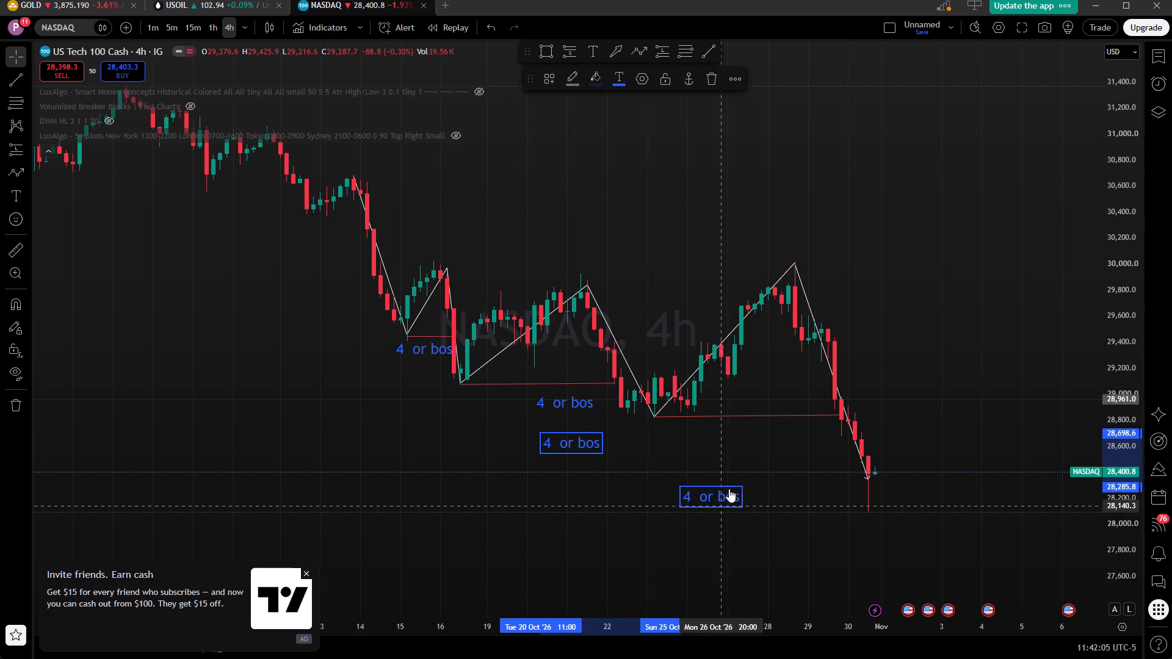
{"action": "left_click_drag", "start_coordinate": [729, 489], "coordinate": [762, 442], "text": "ctrl"}
Delete the surplus "4 or bos" copy overlapping the middle trend line.
{"action": "left_click", "coordinate": [518, 517]}
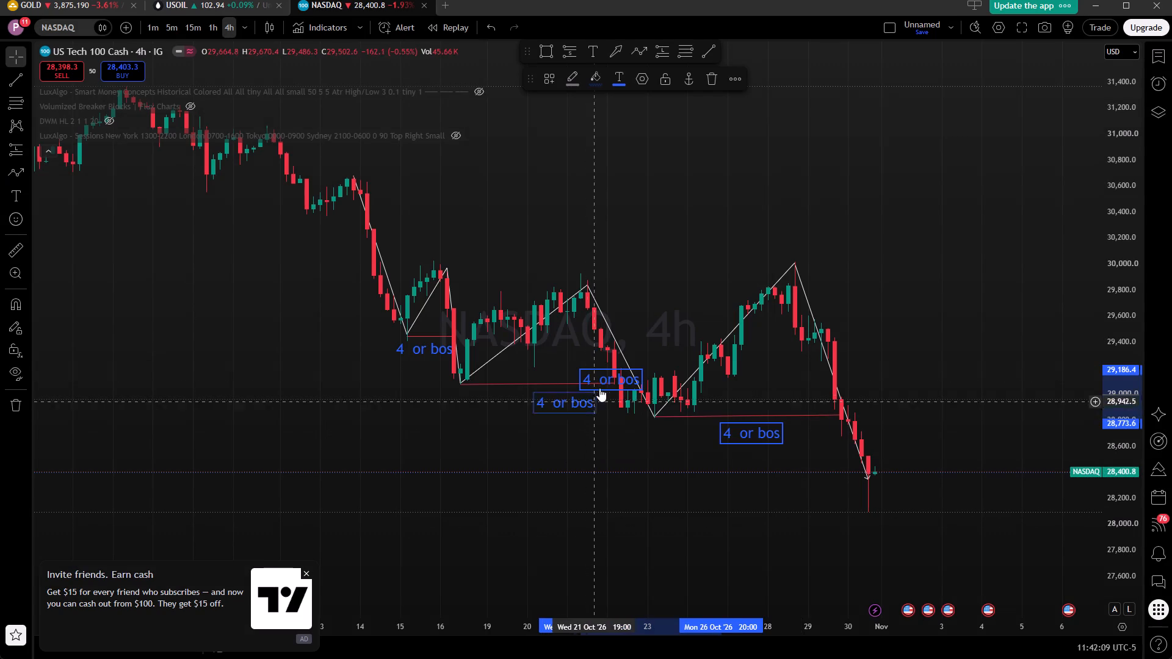
{"action": "left_click", "coordinate": [604, 379]}
{"action": "key", "text": "Delete"}
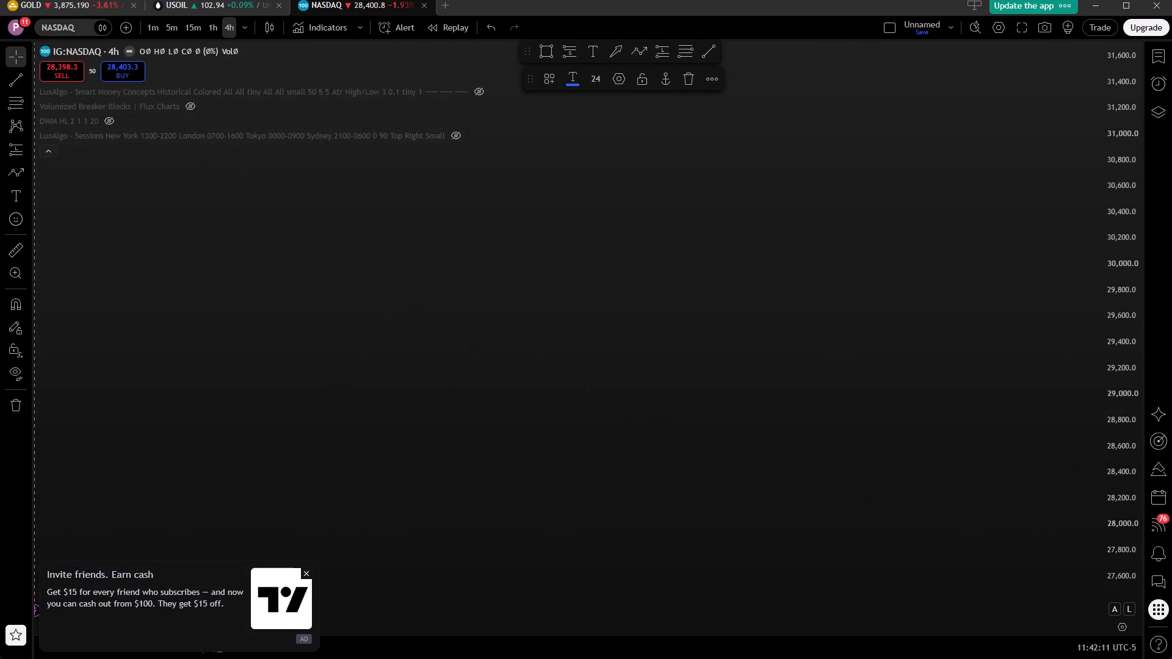
{"action": "left_click", "coordinate": [627, 187]}
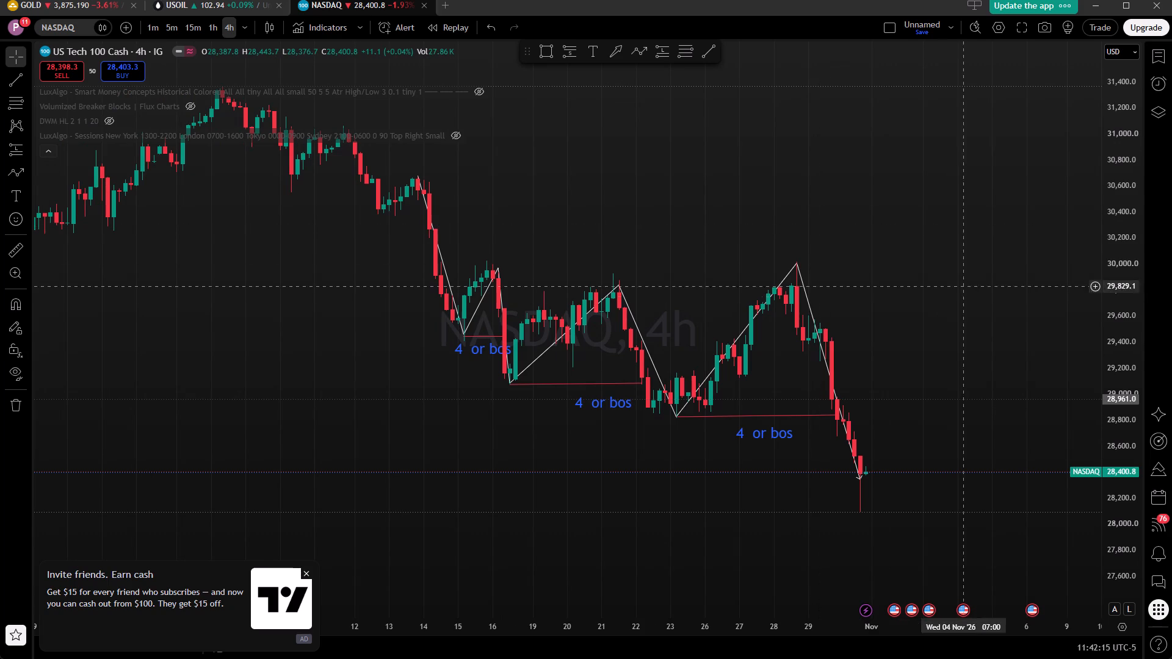
Move the whole white swing path down and left, clear of the candles, into the empty area below the price action.
{"action": "left_click_drag", "start_coordinate": [928, 317], "coordinate": [837, 261]}
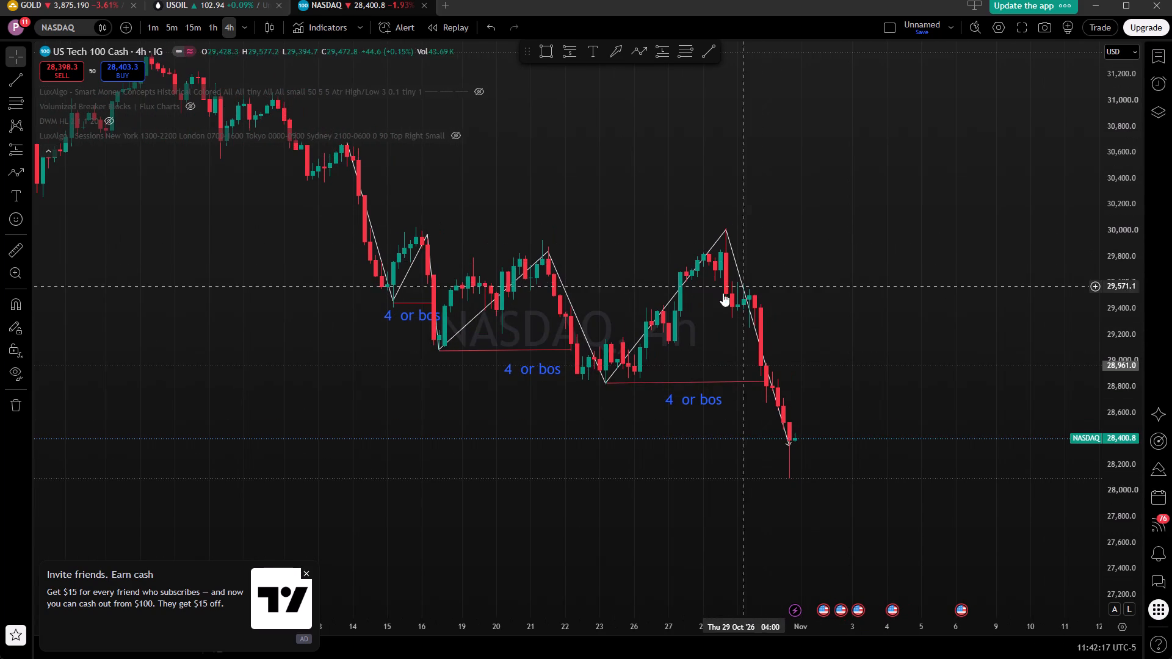
{"action": "left_click_drag", "start_coordinate": [649, 319], "coordinate": [611, 329]}
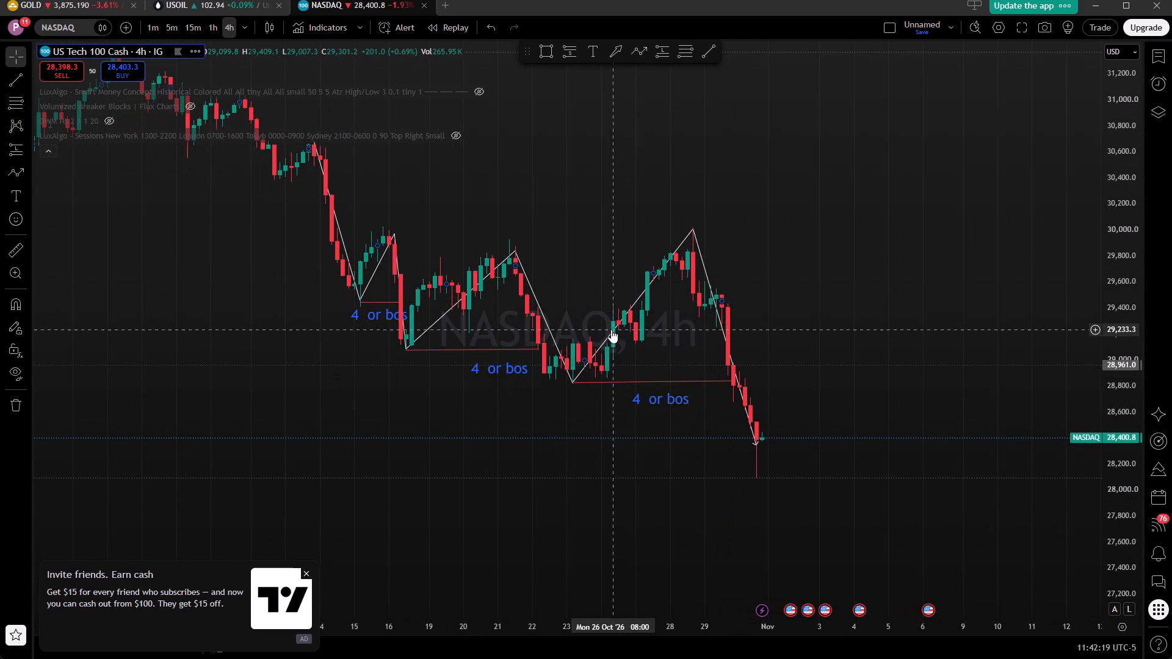
{"action": "left_click_drag", "start_coordinate": [609, 336], "coordinate": [488, 472]}
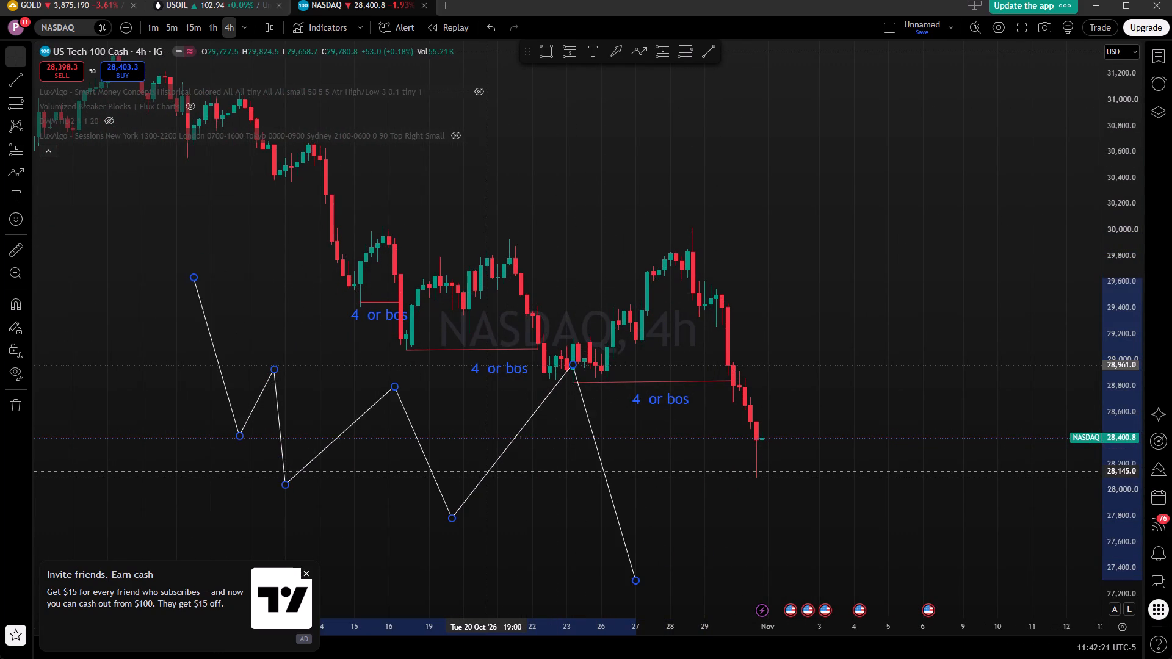
{"action": "left_click_drag", "start_coordinate": [488, 472], "coordinate": [490, 495]}
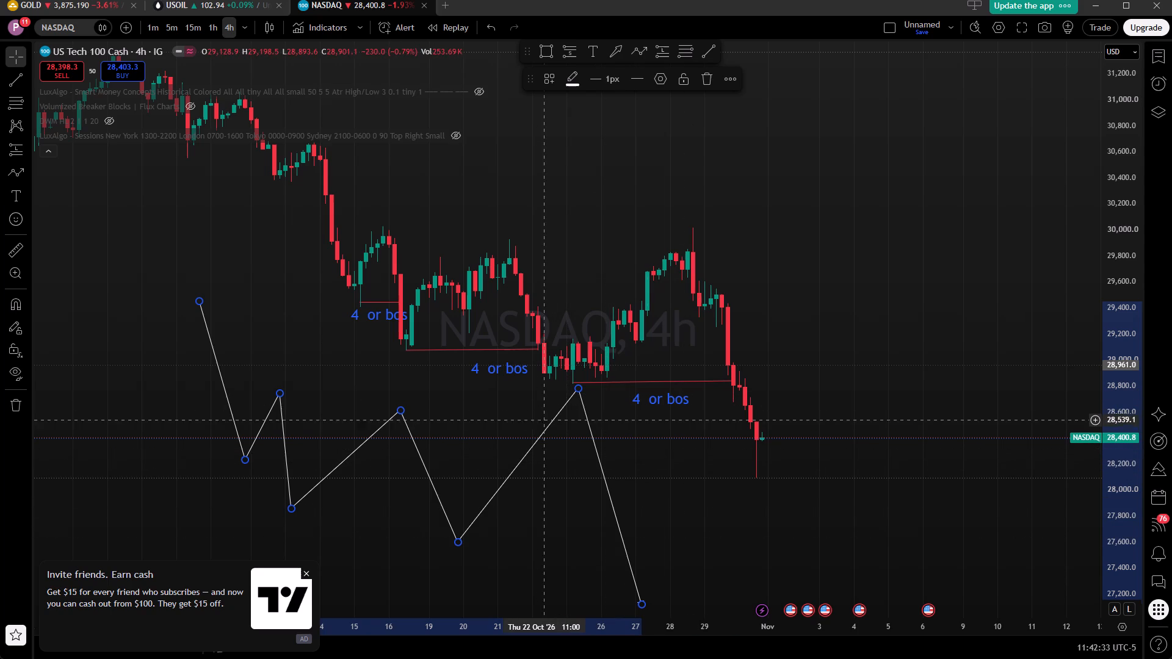
{"action": "left_click_drag", "start_coordinate": [548, 428], "coordinate": [519, 475]}
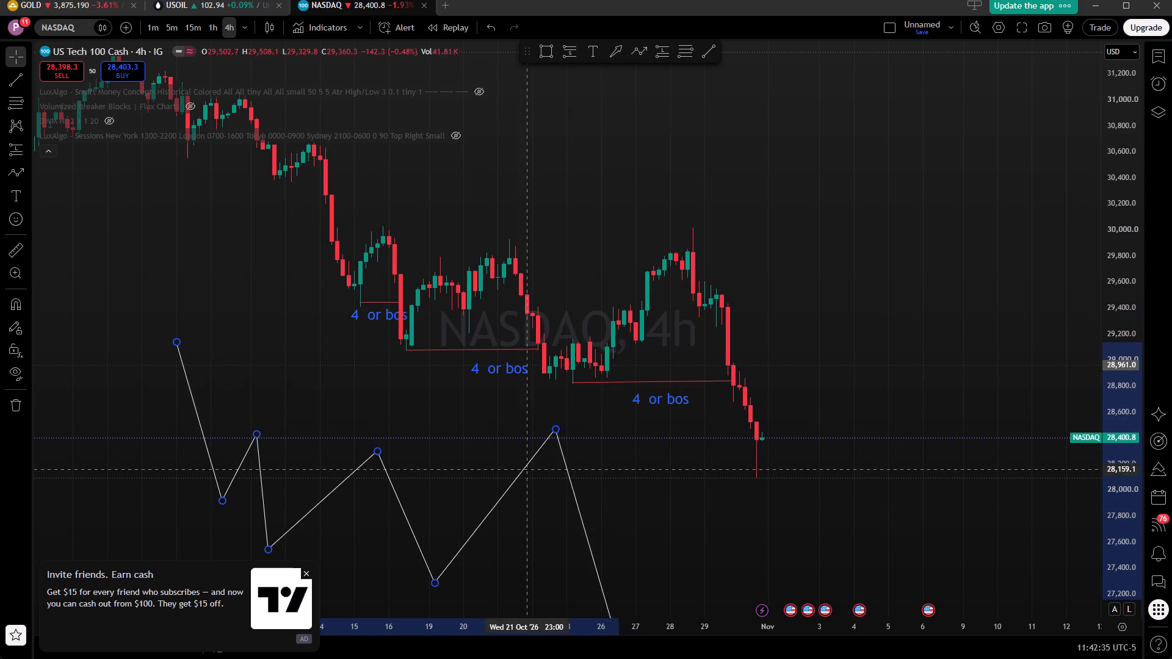
{"action": "left_click_drag", "start_coordinate": [519, 475], "coordinate": [484, 474]}
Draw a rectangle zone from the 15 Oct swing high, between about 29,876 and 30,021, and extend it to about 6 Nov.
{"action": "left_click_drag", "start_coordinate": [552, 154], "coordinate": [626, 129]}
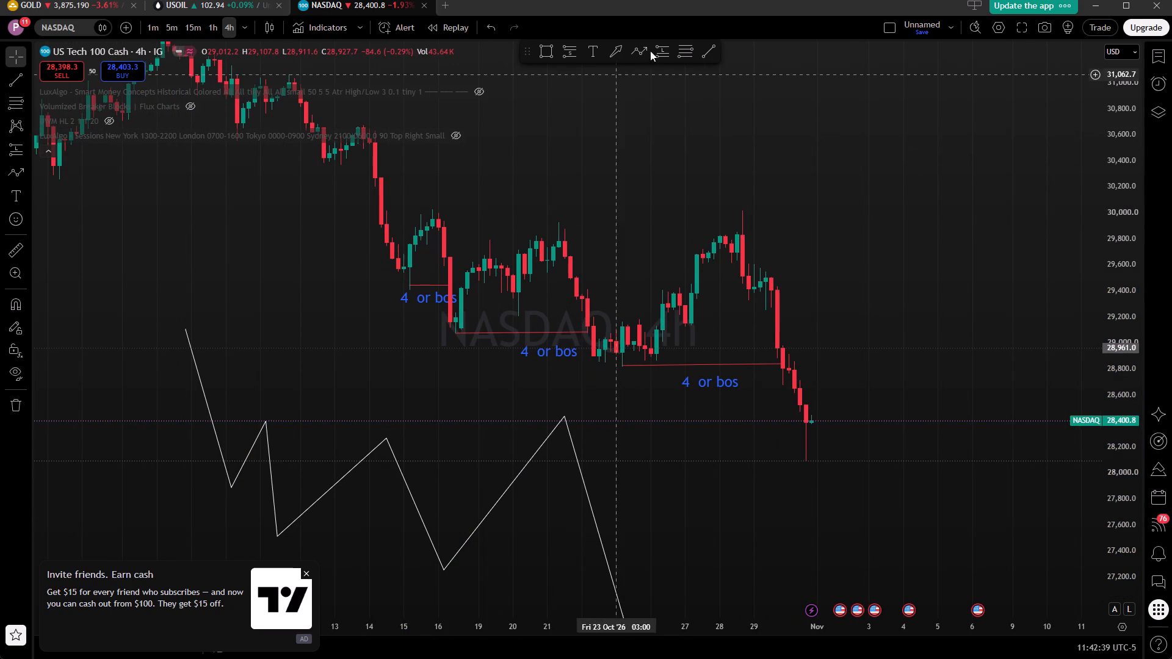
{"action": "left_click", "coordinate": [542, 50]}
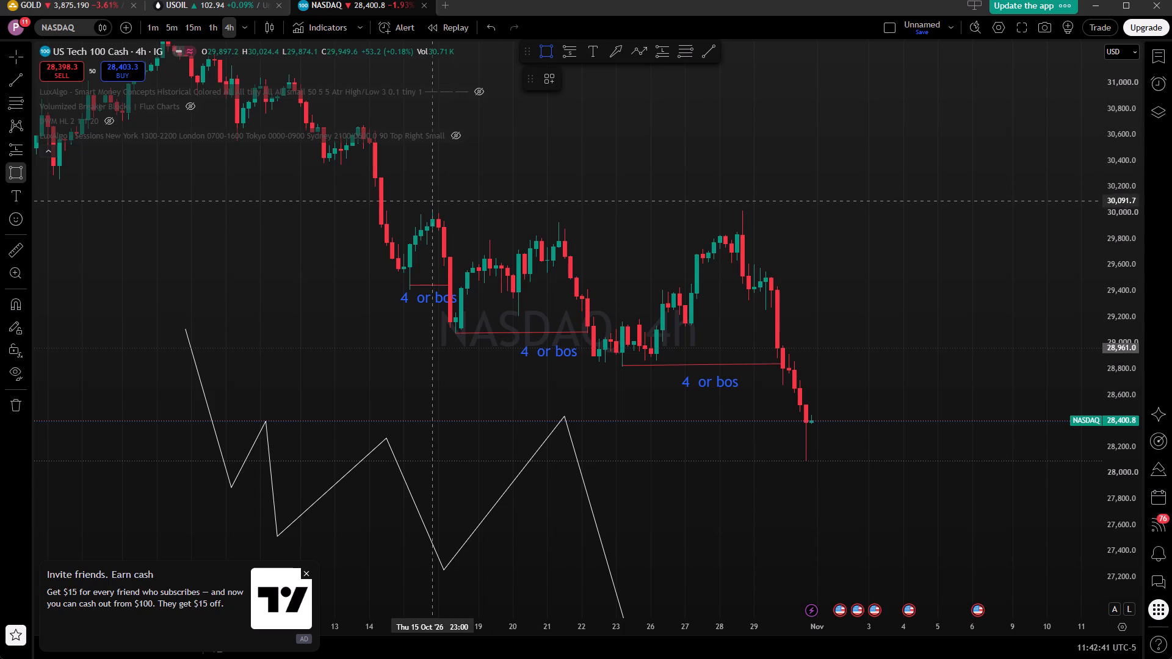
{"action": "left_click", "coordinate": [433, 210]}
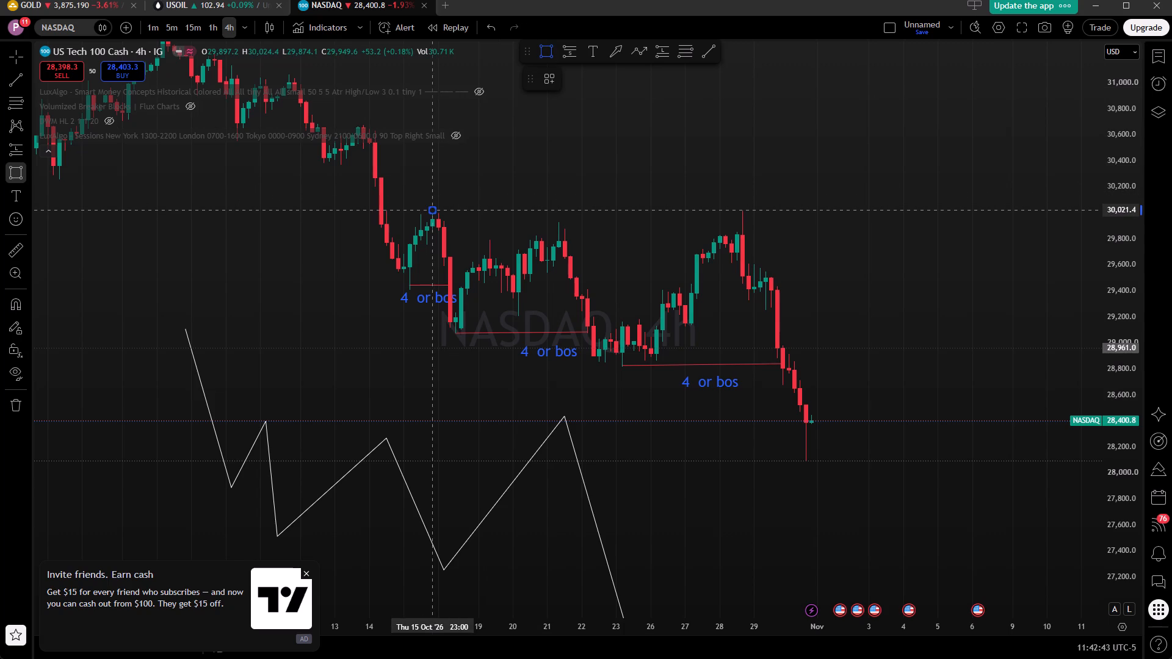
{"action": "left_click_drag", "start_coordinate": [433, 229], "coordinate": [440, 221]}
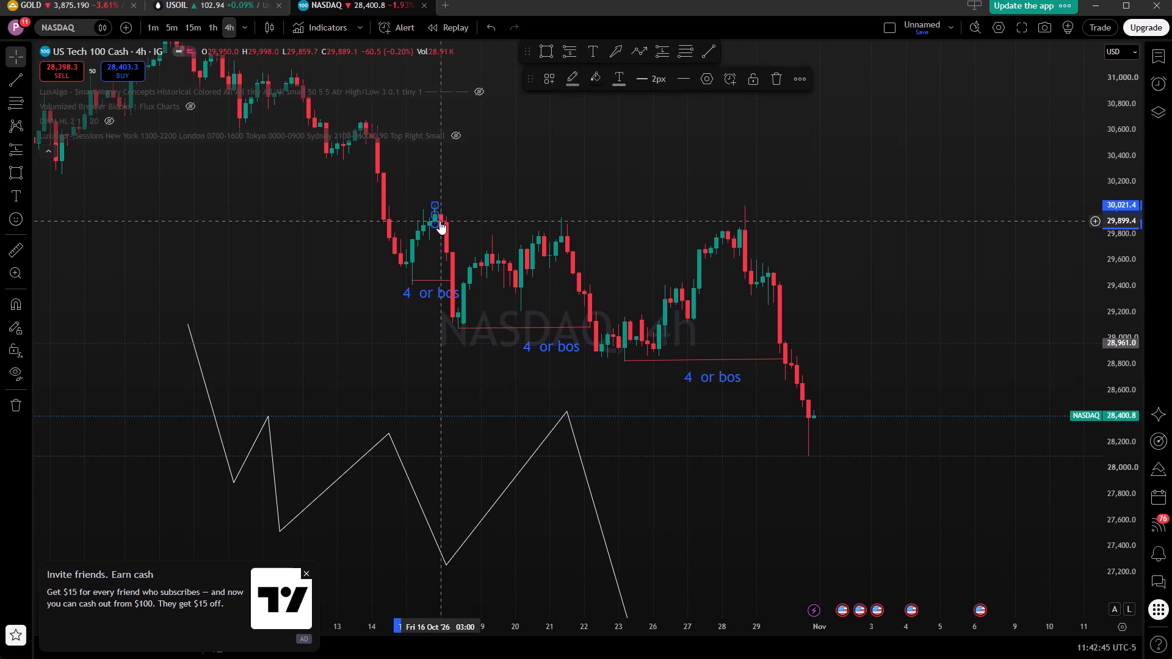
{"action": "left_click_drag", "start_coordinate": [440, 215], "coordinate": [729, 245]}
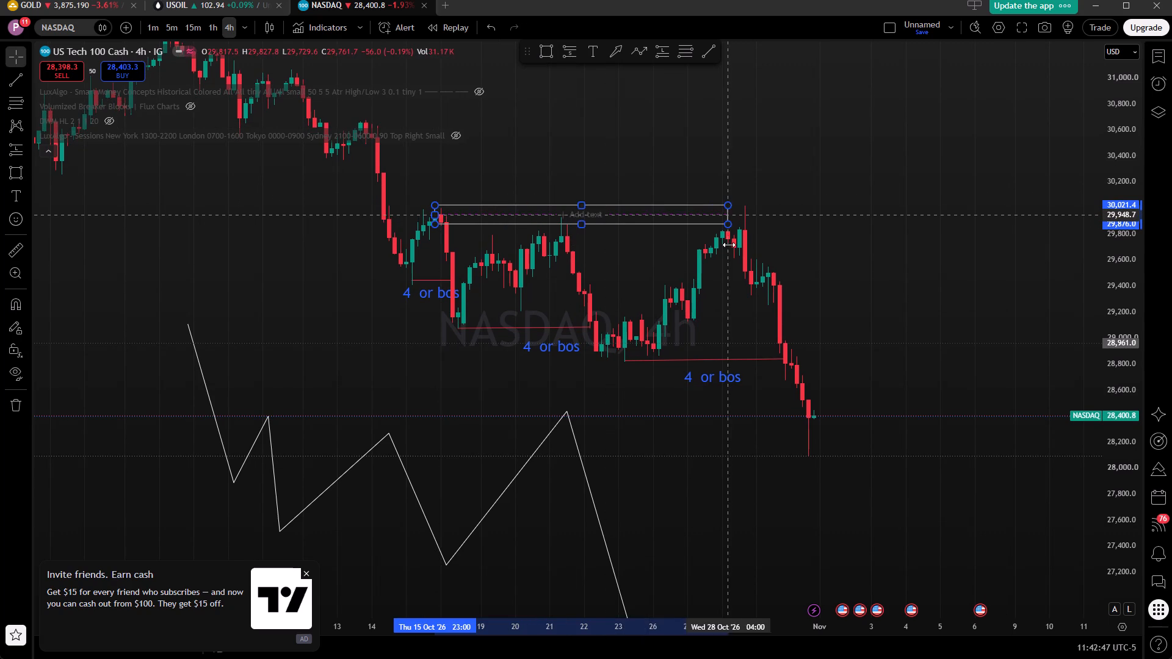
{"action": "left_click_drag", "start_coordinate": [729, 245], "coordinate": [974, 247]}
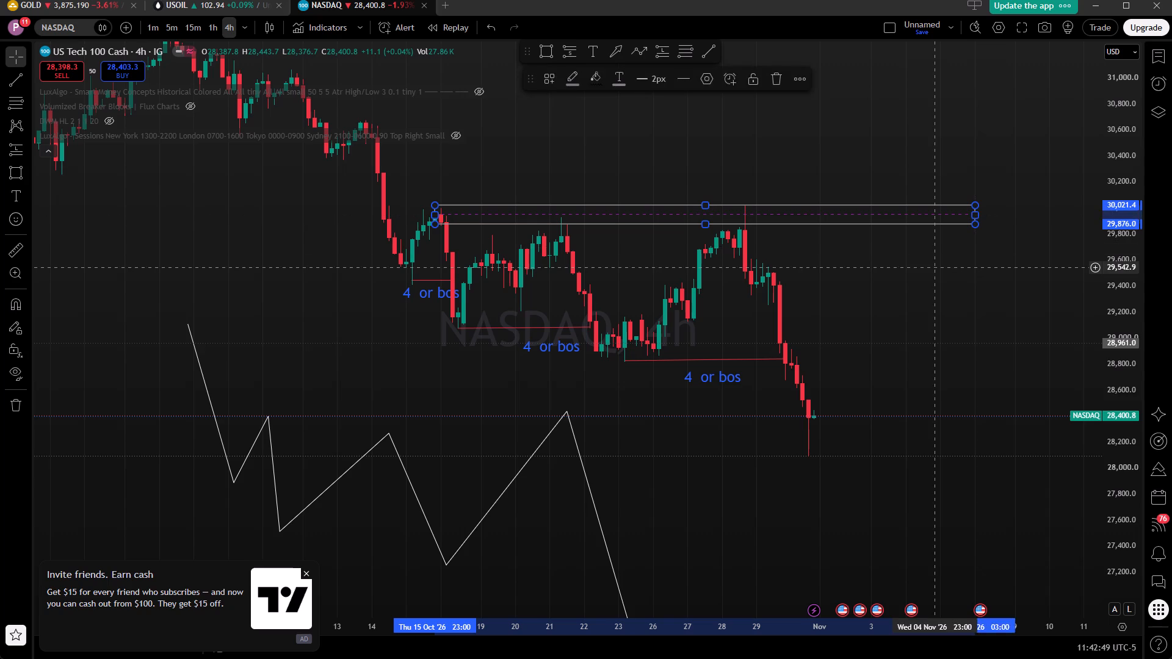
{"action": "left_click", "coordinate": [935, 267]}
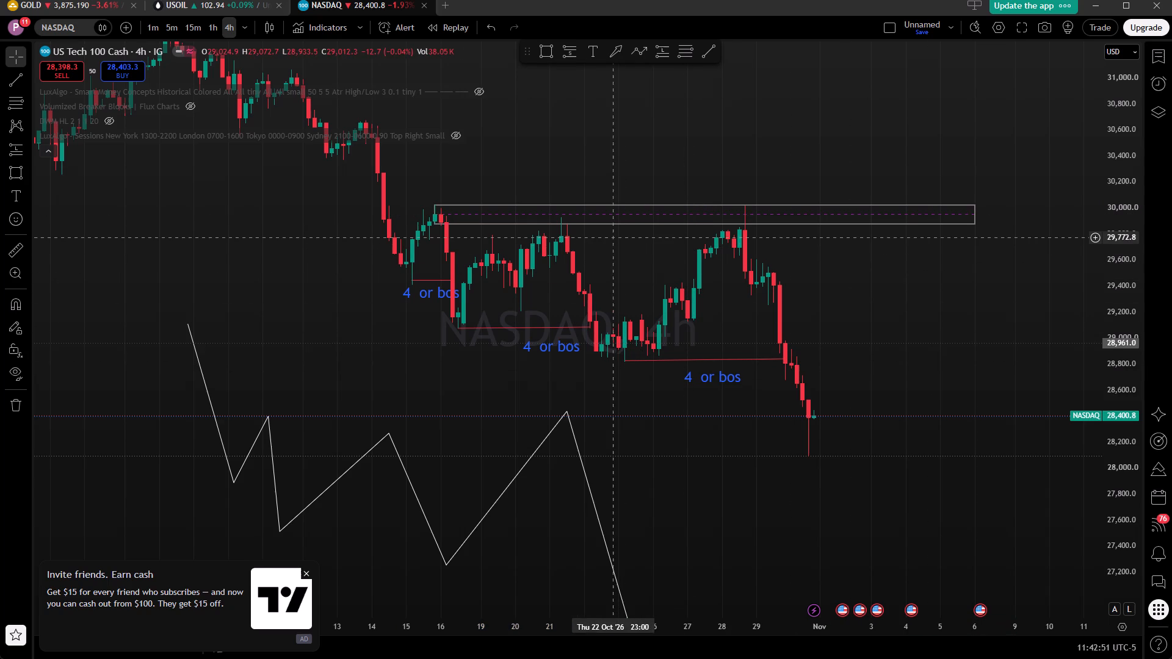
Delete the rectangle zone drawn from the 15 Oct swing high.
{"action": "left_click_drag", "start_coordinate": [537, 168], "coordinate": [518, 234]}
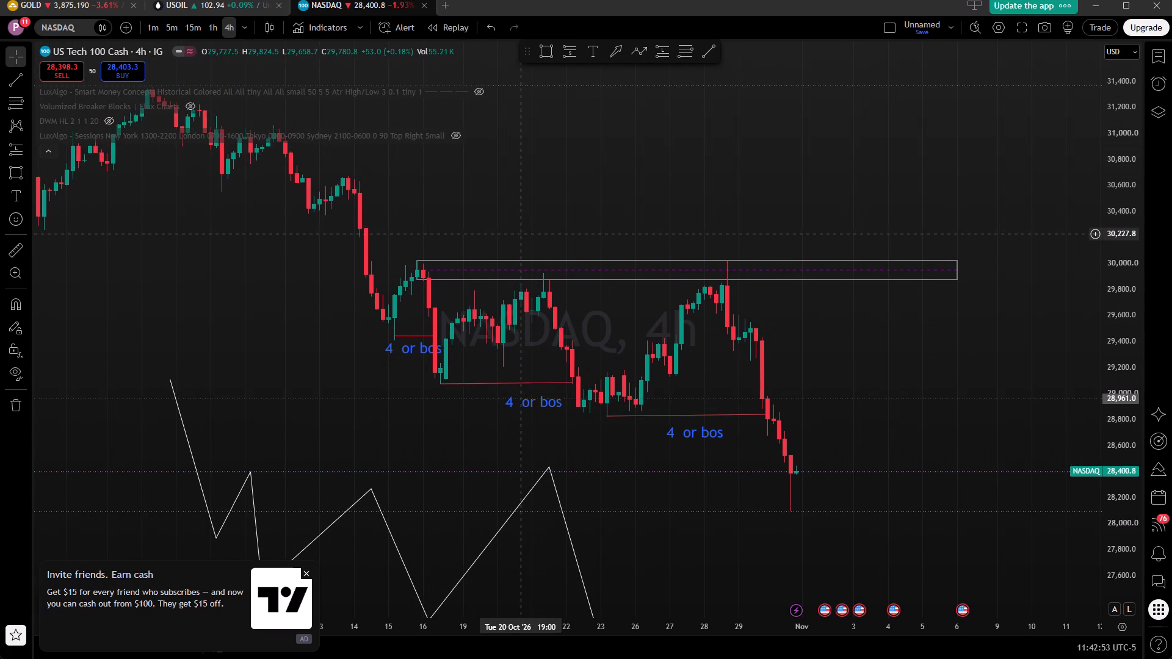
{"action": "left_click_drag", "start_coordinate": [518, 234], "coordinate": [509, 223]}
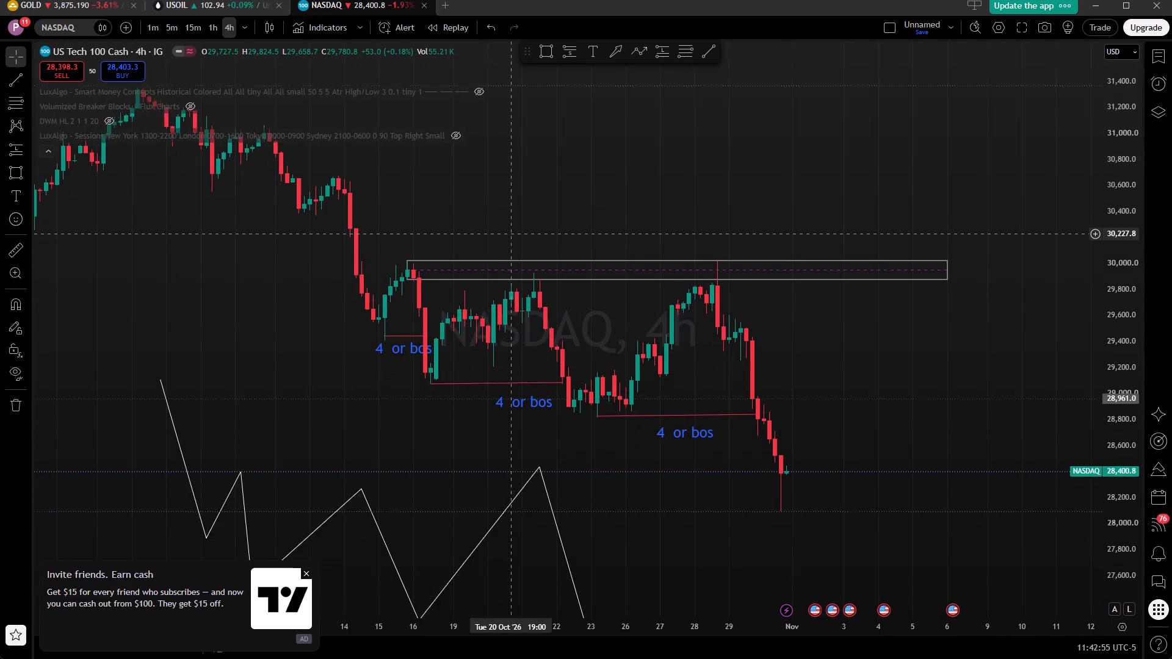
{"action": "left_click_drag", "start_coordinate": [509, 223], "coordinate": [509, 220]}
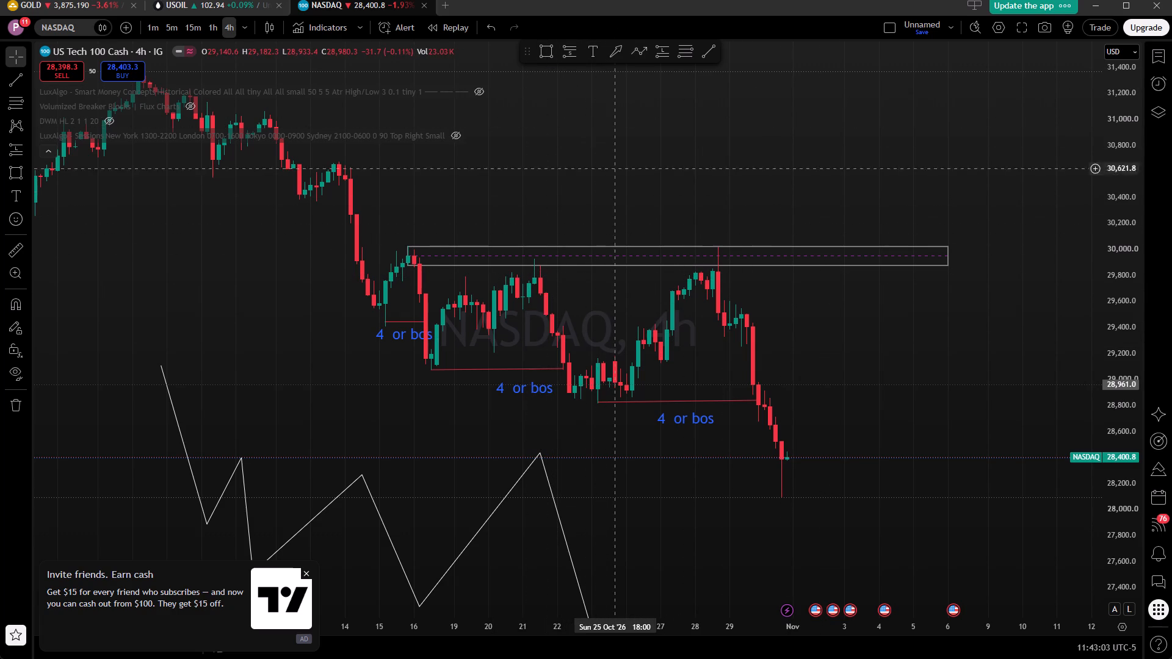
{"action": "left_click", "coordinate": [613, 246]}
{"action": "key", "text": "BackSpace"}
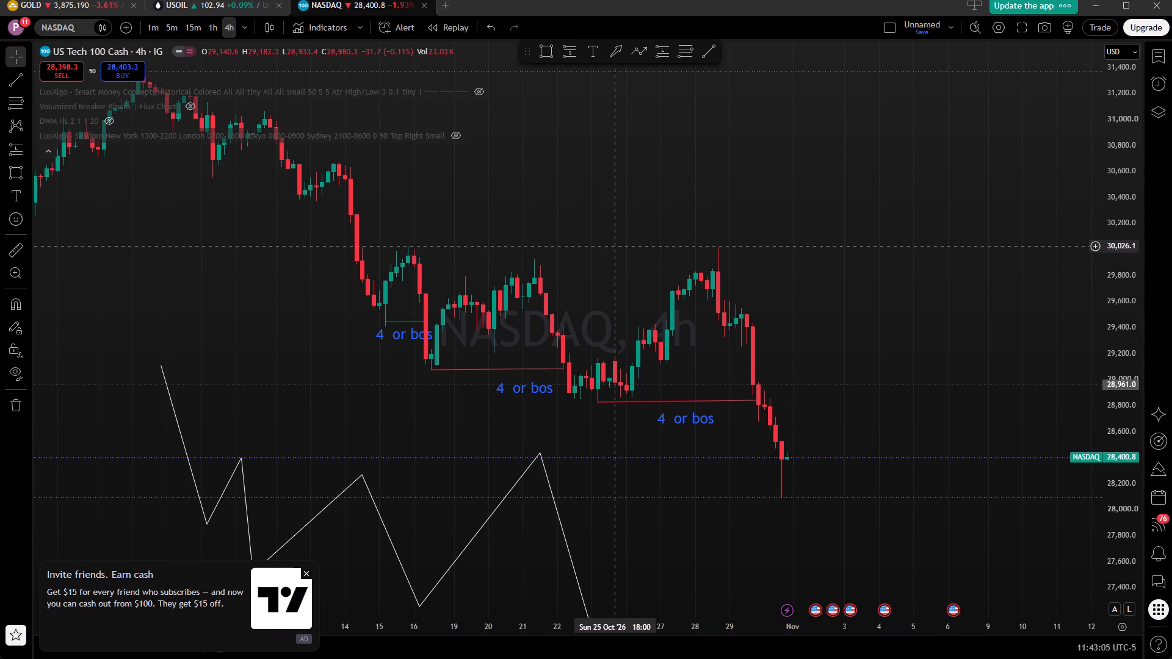
Draw a rectangle zone at the 28 Oct swing high, from about 29,613 to 30,000, and extend it to 9 Nov.
{"action": "left_click", "coordinate": [545, 49]}
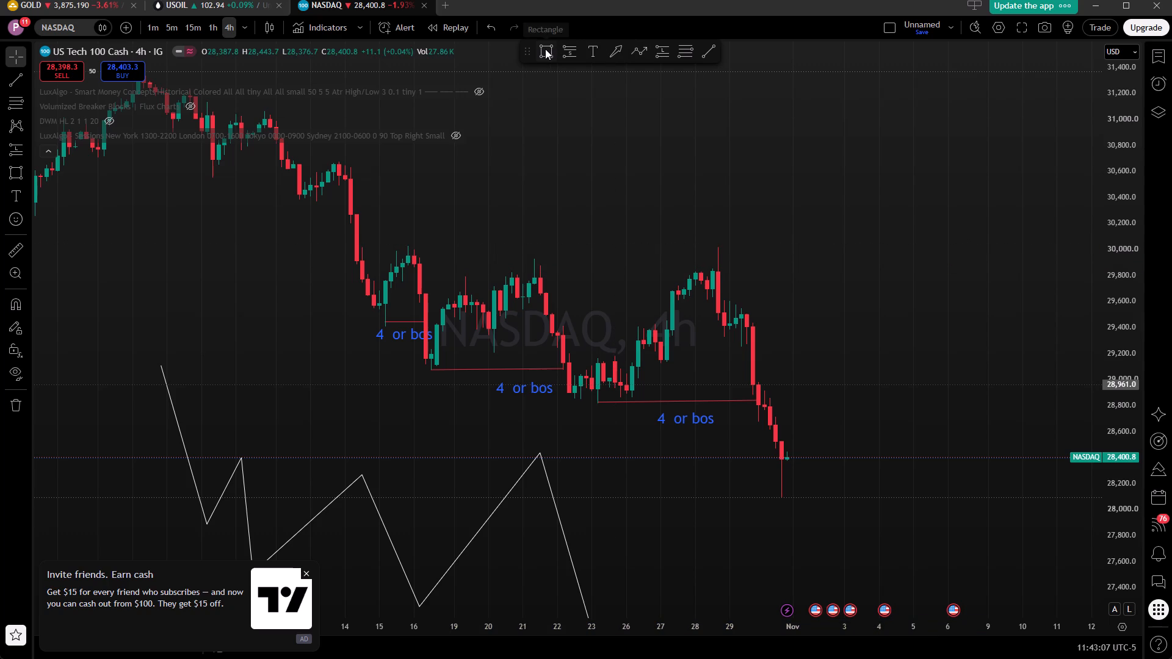
{"action": "left_click", "coordinate": [714, 270]}
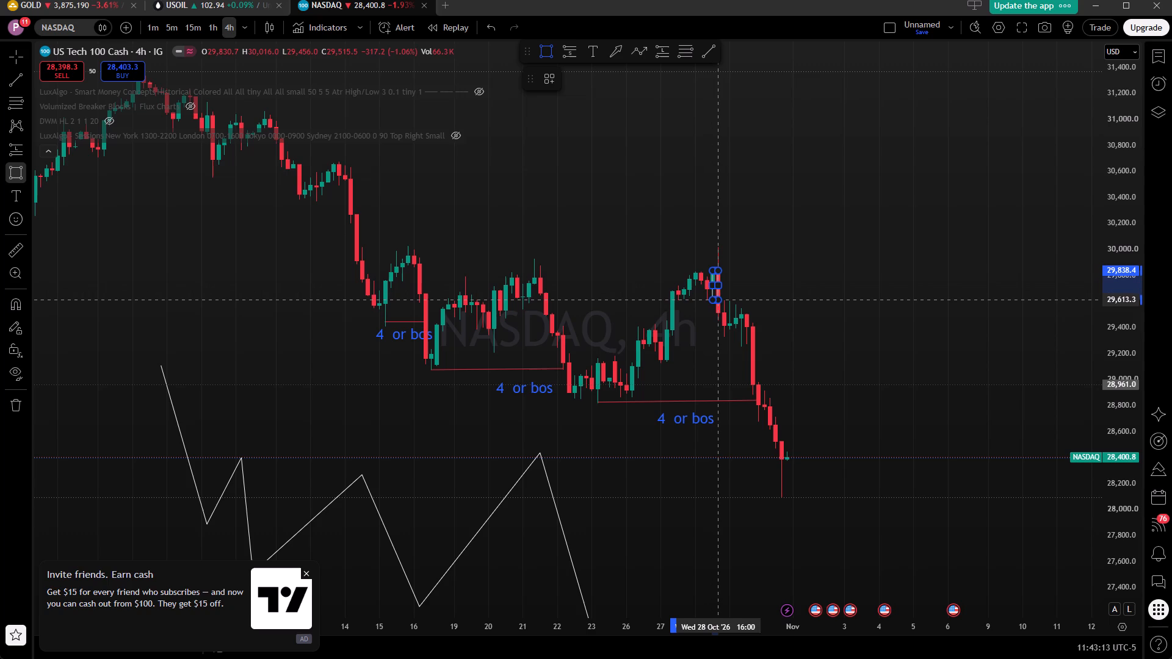
{"action": "left_click", "coordinate": [715, 300]}
{"action": "left_click_drag", "start_coordinate": [722, 283], "coordinate": [994, 309]}
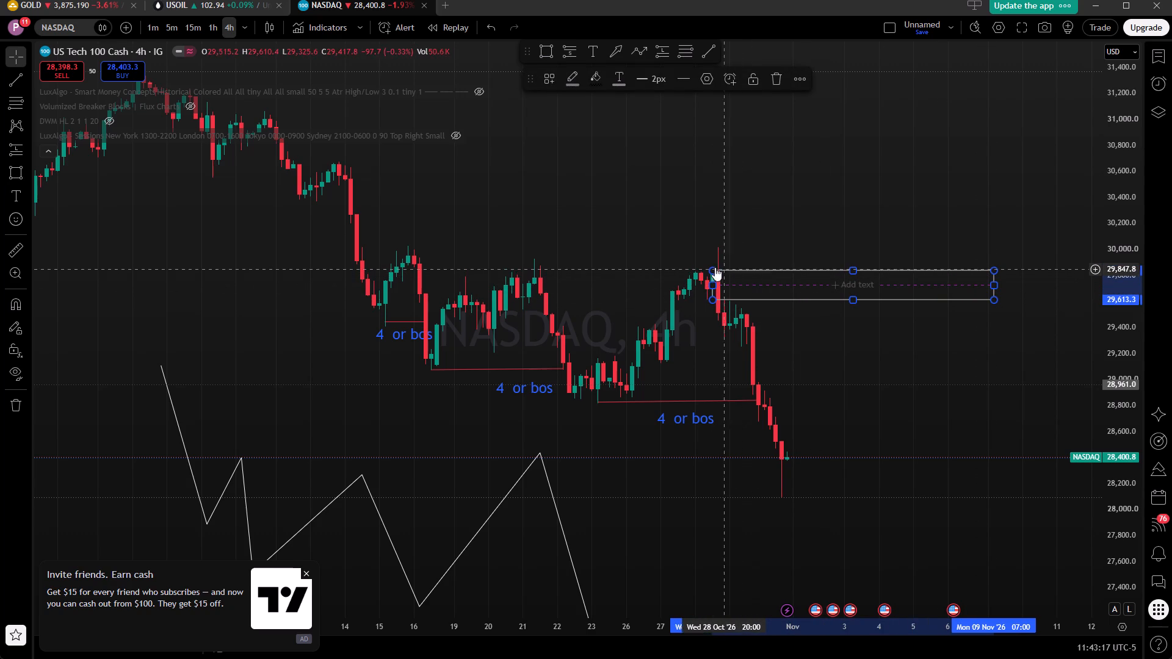
{"action": "left_click_drag", "start_coordinate": [709, 267], "coordinate": [712, 249]}
{"action": "left_click", "coordinate": [731, 206]}
Draw a rectangle zone around the 27 Oct candle, from about 29,140 to 29,346, and extend it to 6 Nov.
{"action": "left_click_drag", "start_coordinate": [731, 206], "coordinate": [568, 184]}
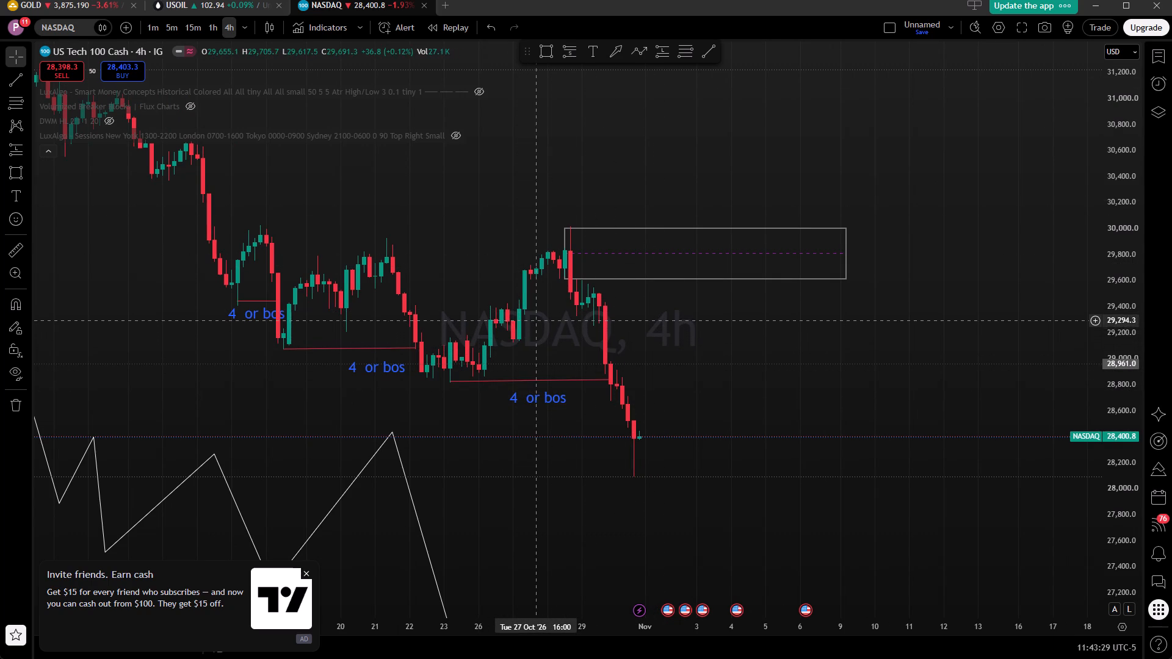
{"action": "left_click", "coordinate": [543, 53]}
{"action": "left_click", "coordinate": [513, 340]}
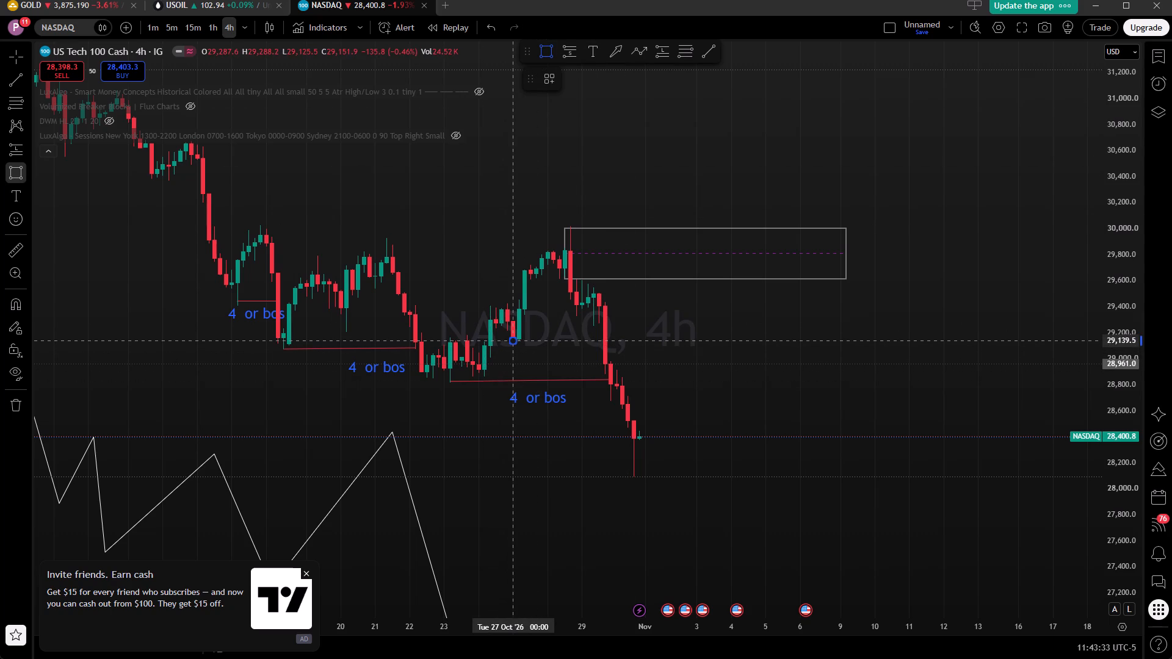
{"action": "left_click", "coordinate": [513, 314]}
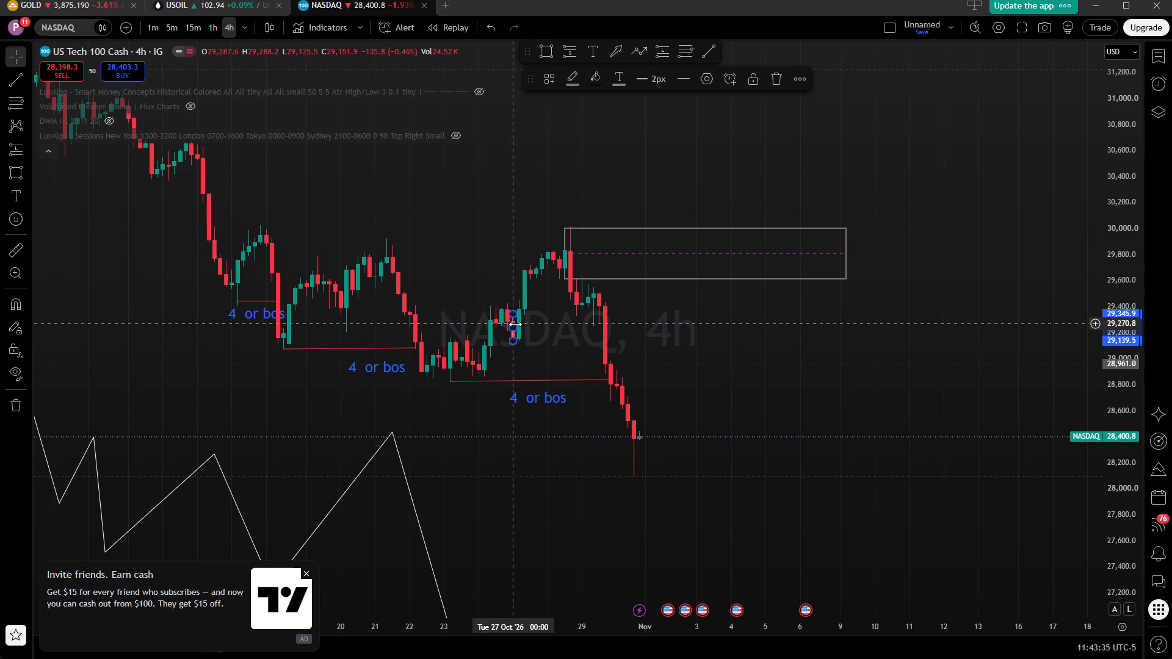
{"action": "left_click_drag", "start_coordinate": [515, 324], "coordinate": [812, 392]}
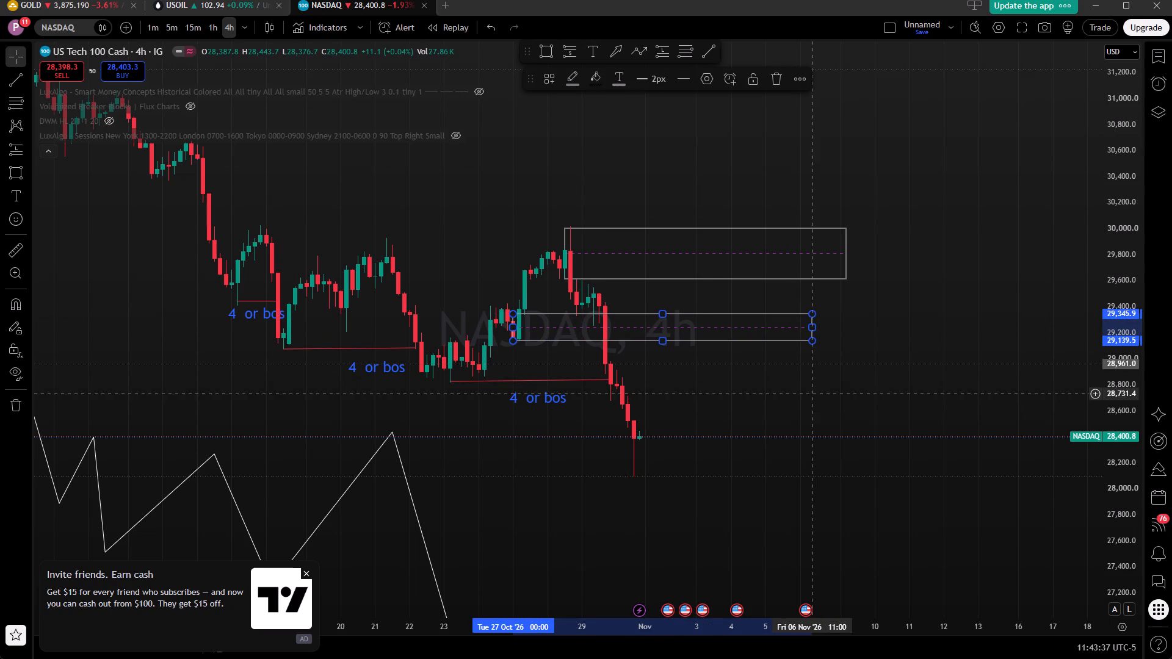
Add the text "BREAKER BLOCK 4" inside the lower rectangle zone.
{"action": "left_click", "coordinate": [696, 328]}
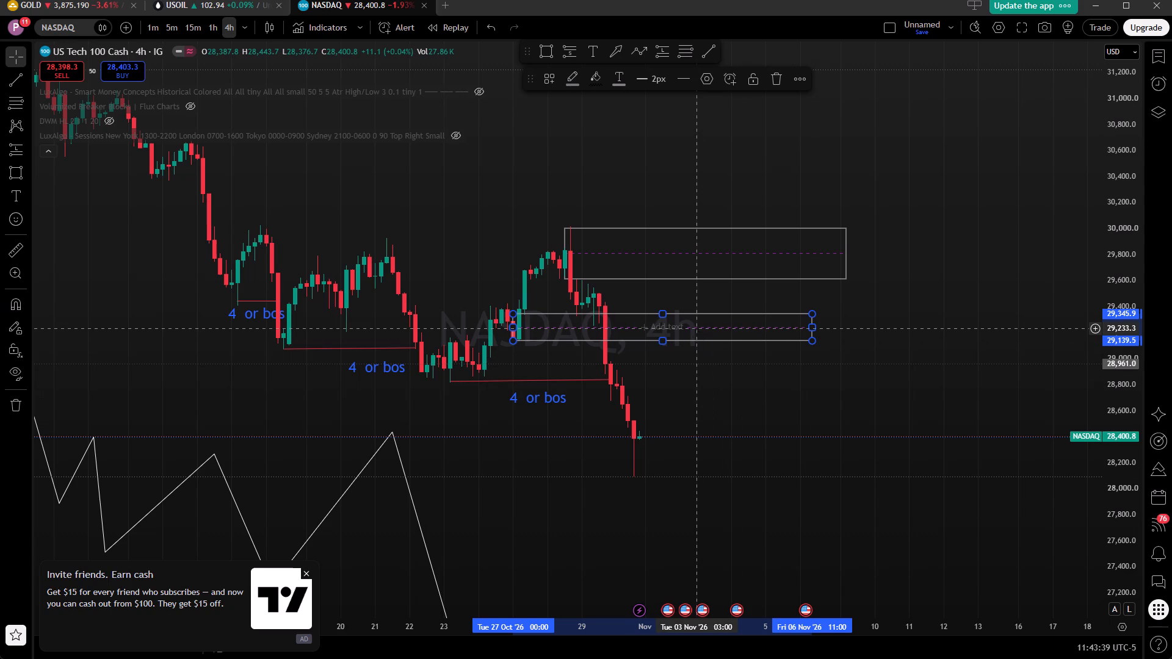
{"action": "left_click", "coordinate": [671, 326]}
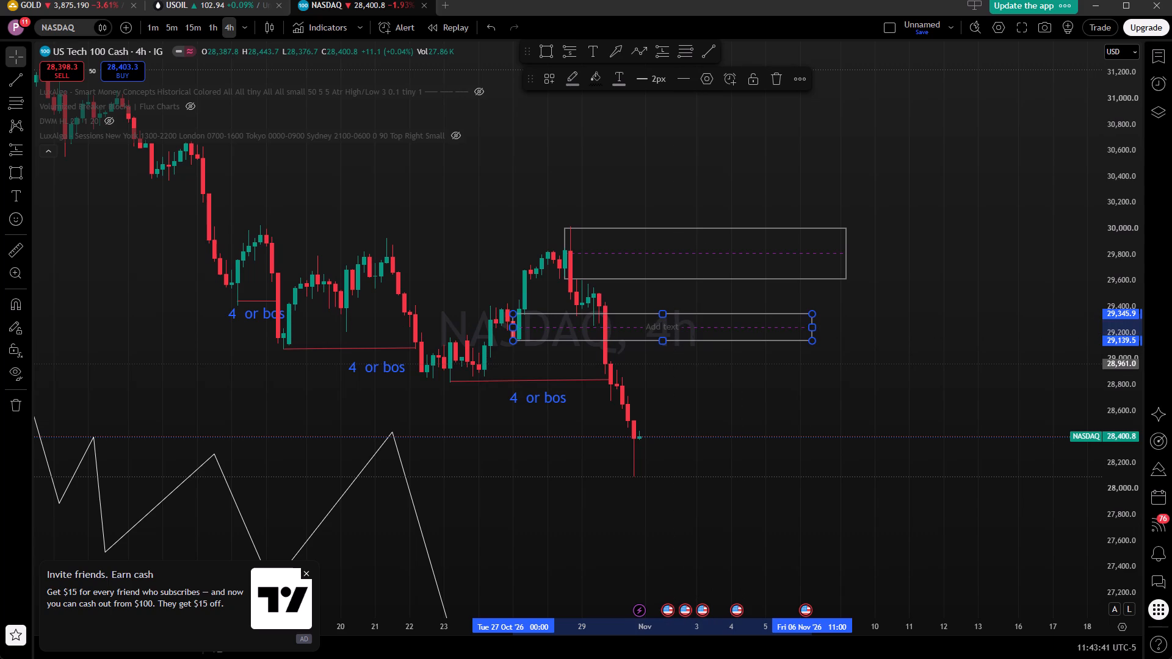
{"action": "key", "text": "b"}
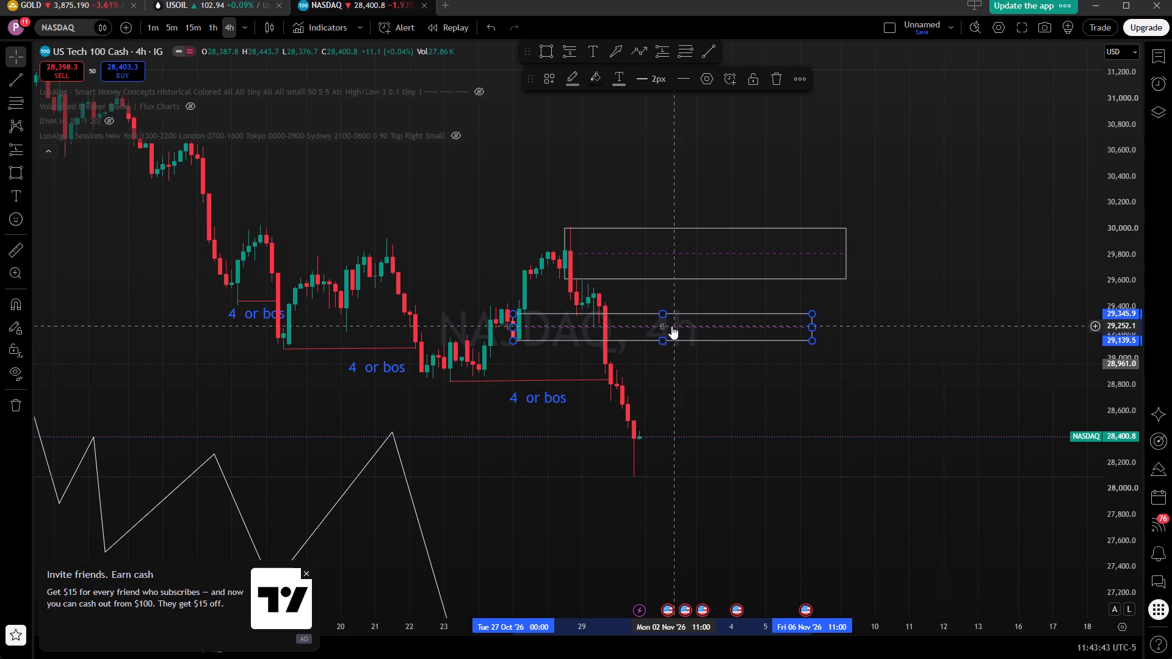
{"action": "type", "text": "REAKER BLOCK"}
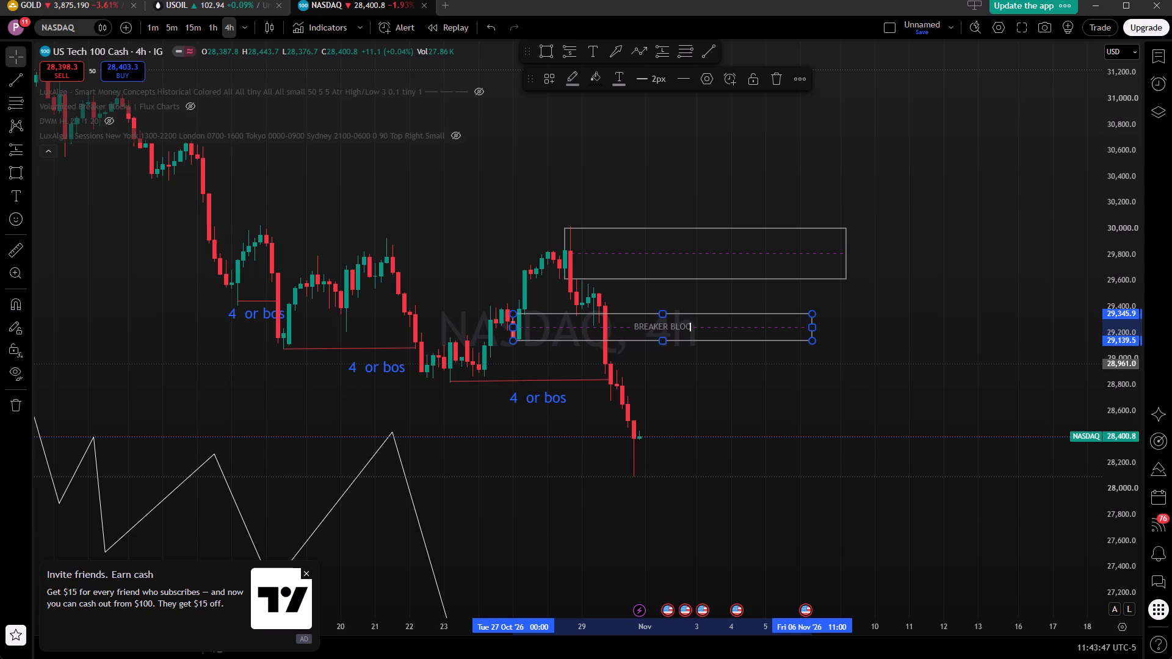
{"action": "key", "text": "space"}
{"action": "key", "text": "4"}
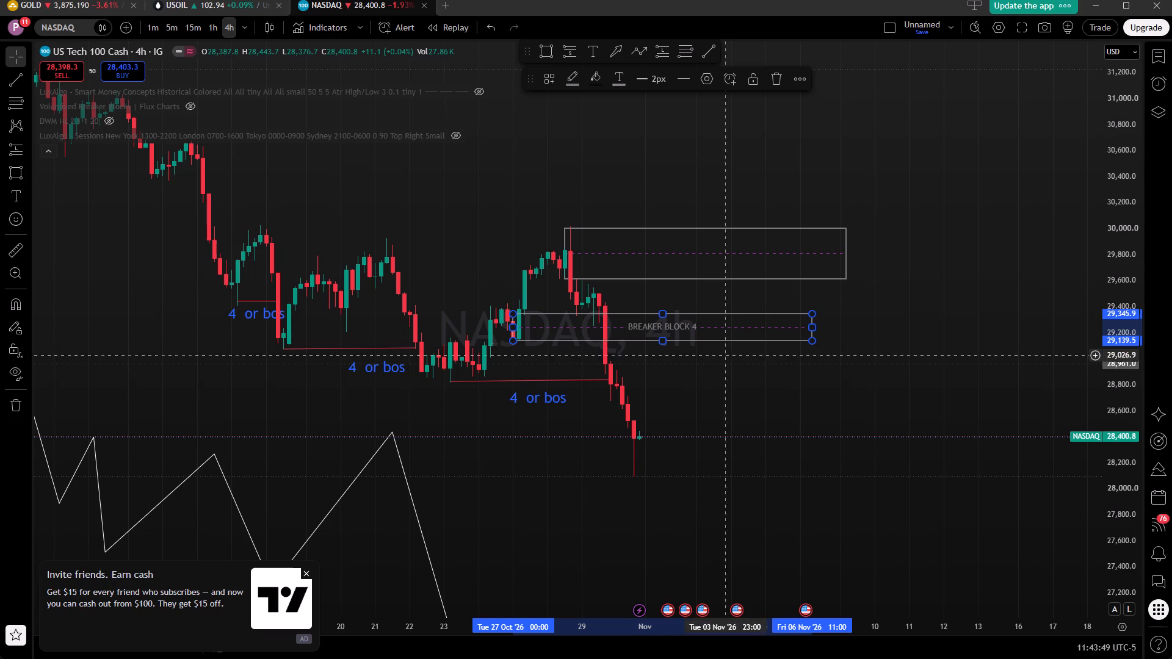
Draw a projected path from the latest candles up to about 29,200 in the breaker block, down to 28,966, up to 29,100, down to 28,103.
{"action": "left_click", "coordinate": [743, 372]}
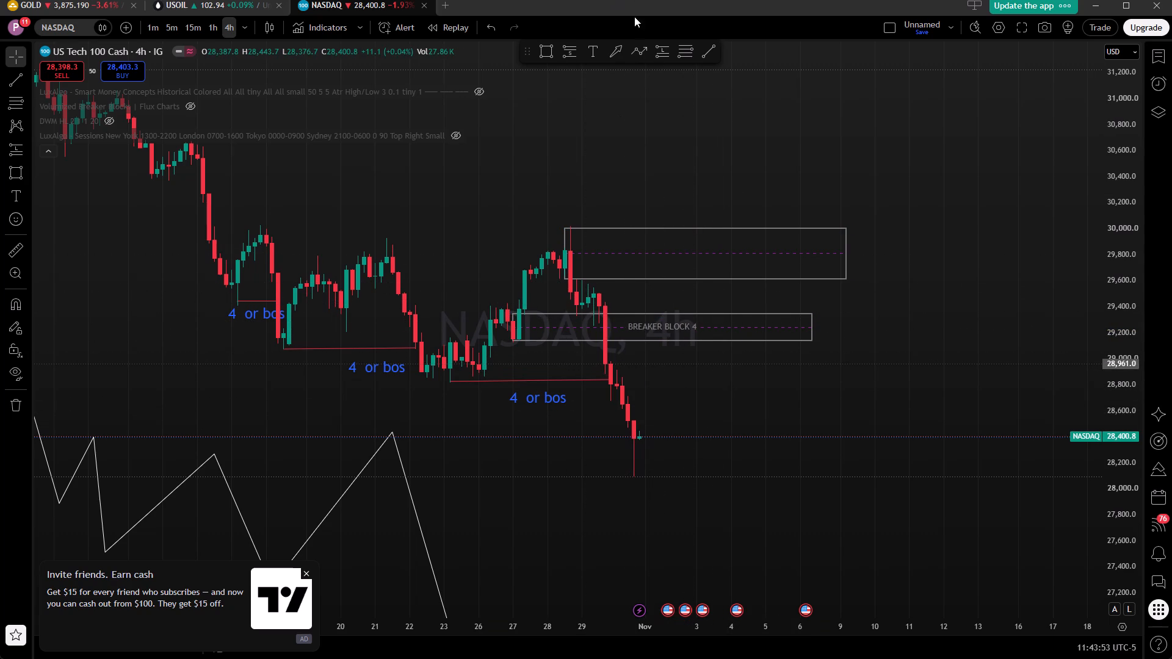
{"action": "left_click", "coordinate": [634, 52]}
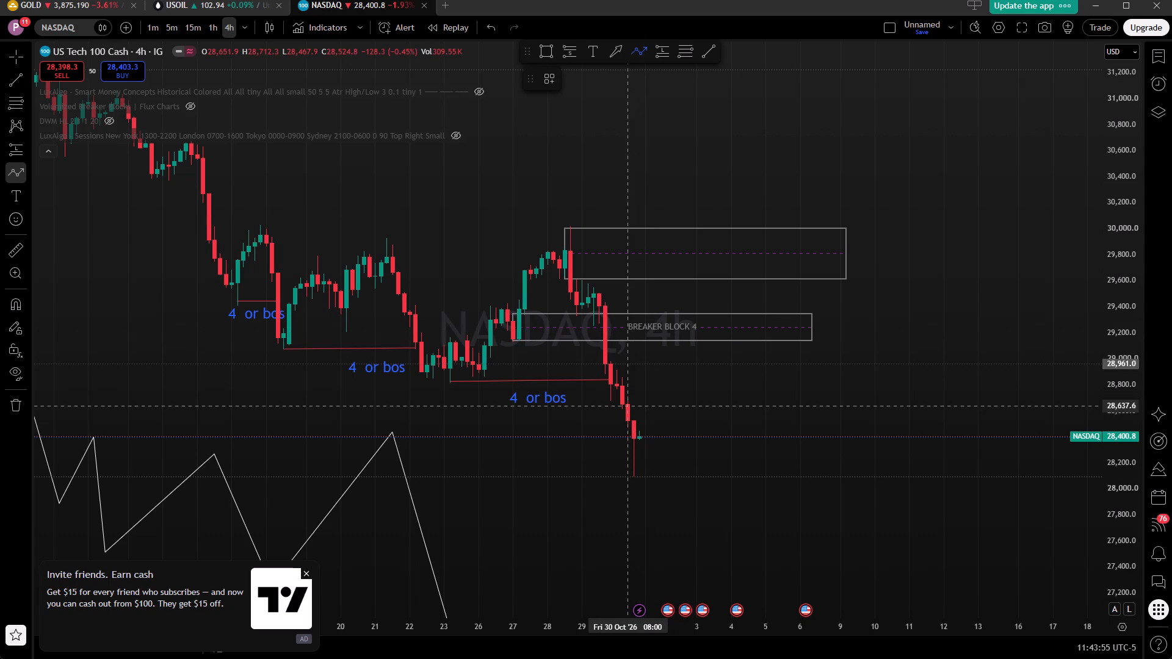
{"action": "left_click_drag", "start_coordinate": [636, 434], "coordinate": [675, 339]}
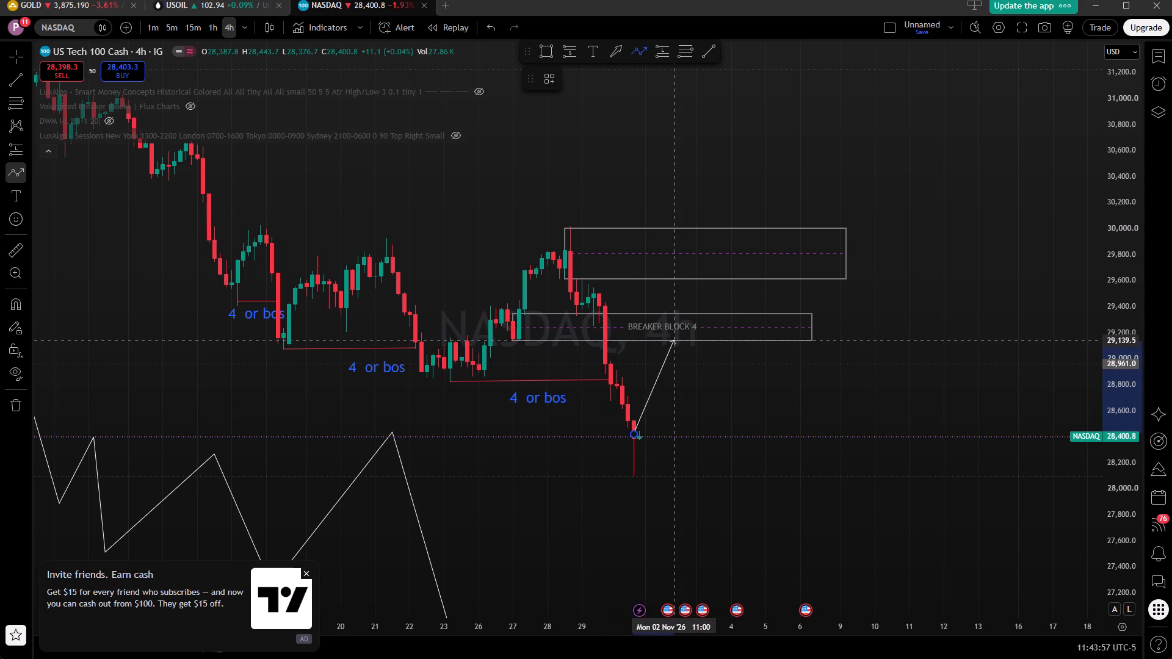
{"action": "left_click_drag", "start_coordinate": [675, 339], "coordinate": [689, 338]}
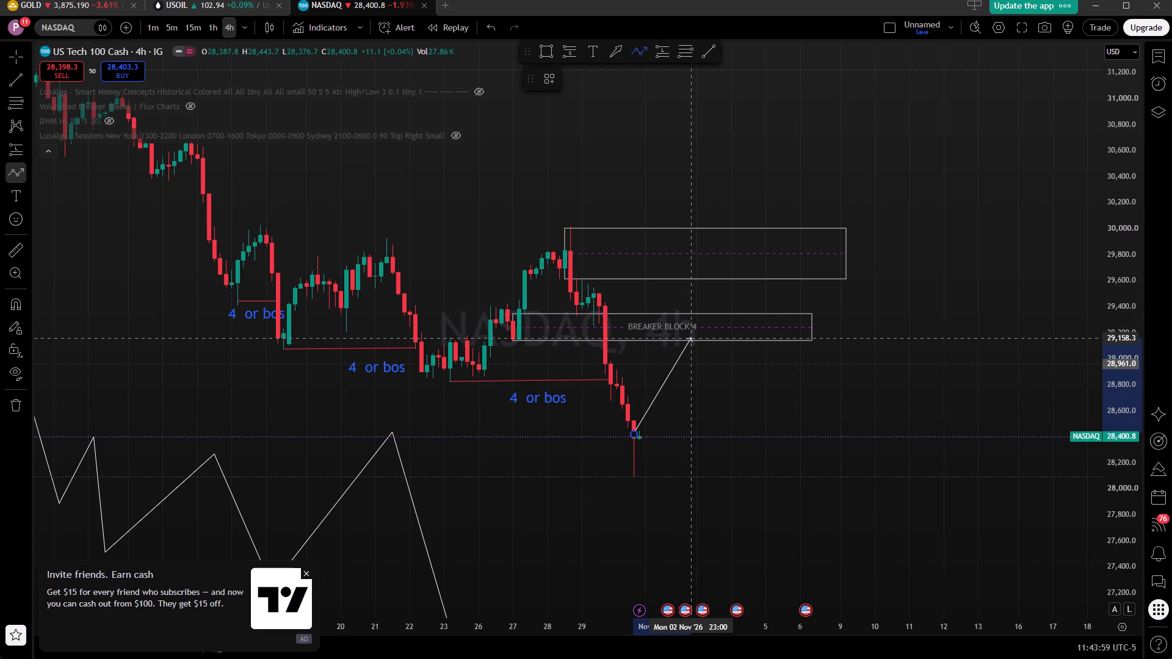
{"action": "left_click_drag", "start_coordinate": [689, 338], "coordinate": [689, 337]}
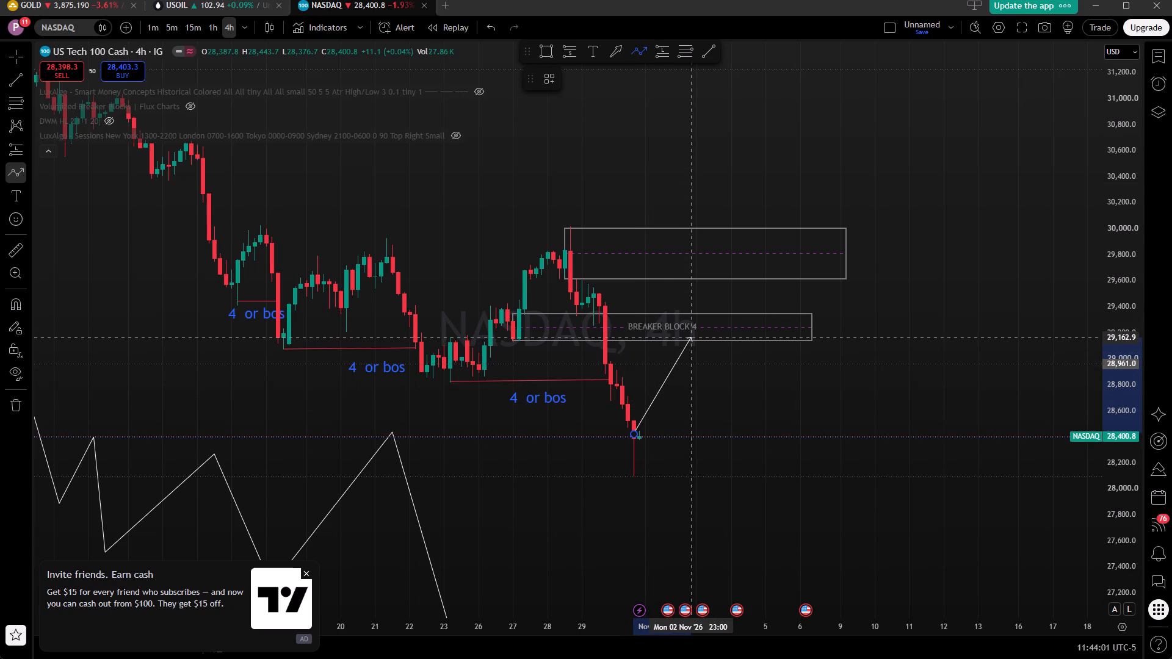
{"action": "left_click_drag", "start_coordinate": [689, 337], "coordinate": [690, 330]}
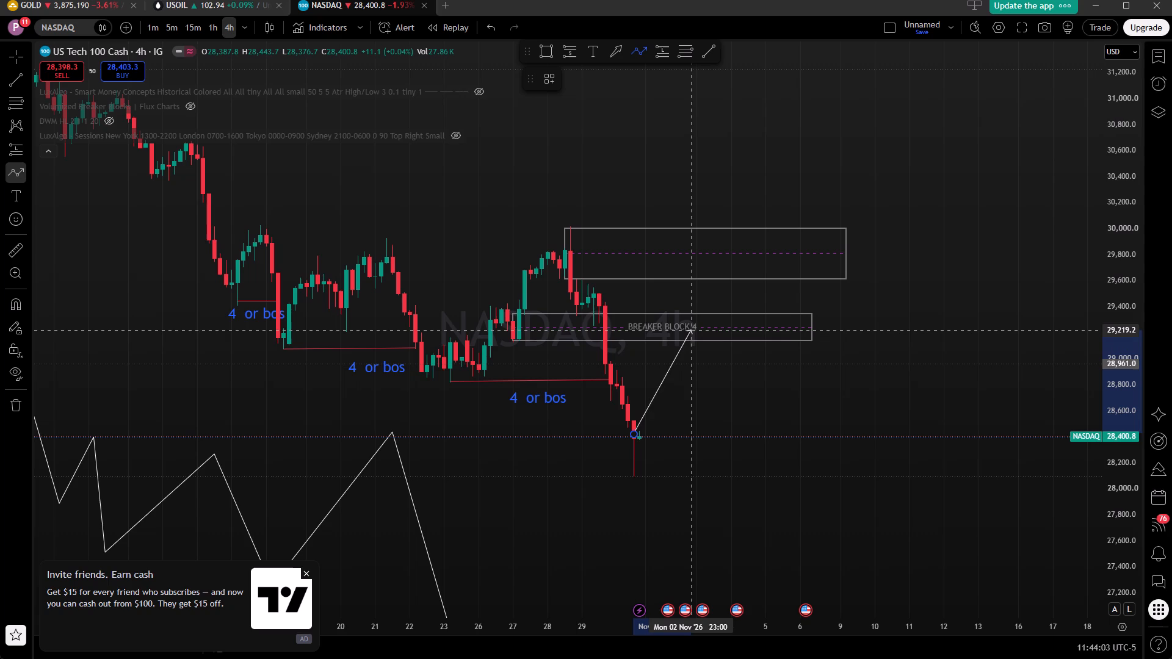
{"action": "left_click_drag", "start_coordinate": [690, 330], "coordinate": [690, 325]}
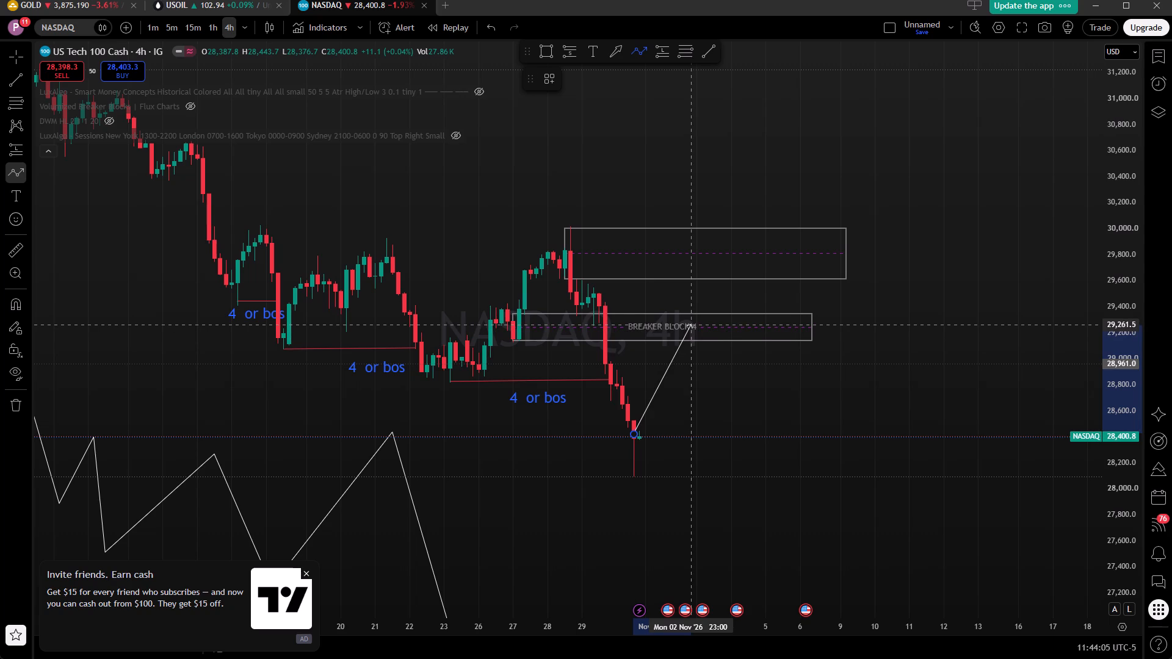
{"action": "left_click_drag", "start_coordinate": [690, 325], "coordinate": [692, 332]}
{"action": "left_click", "coordinate": [692, 332]}
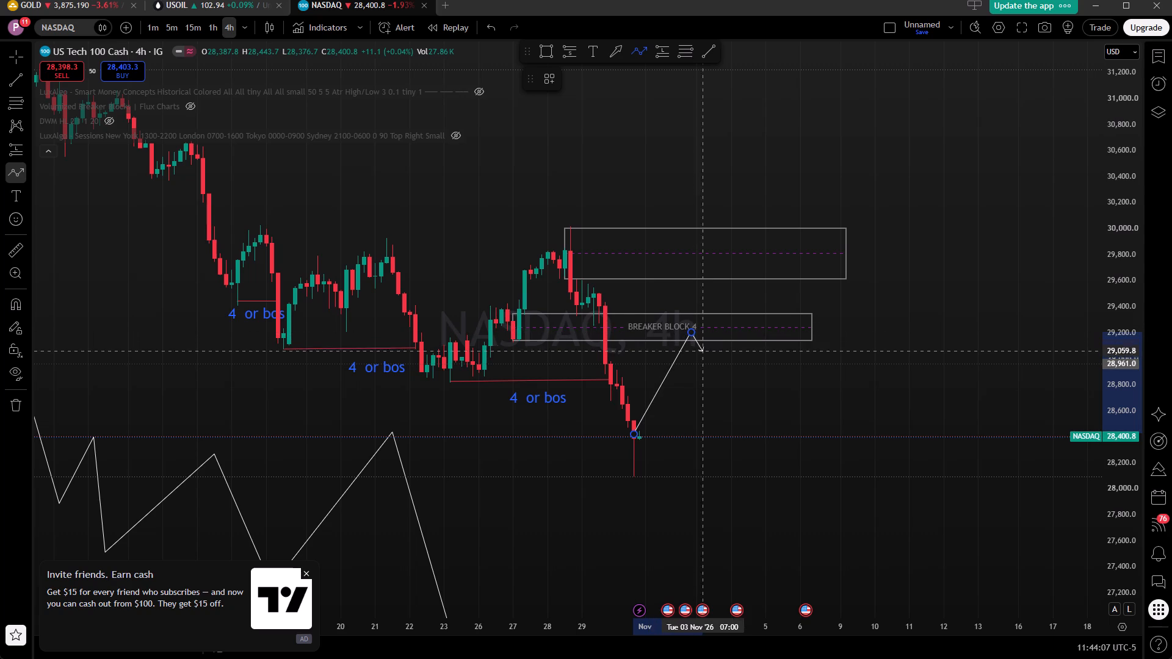
{"action": "left_click", "coordinate": [712, 363]}
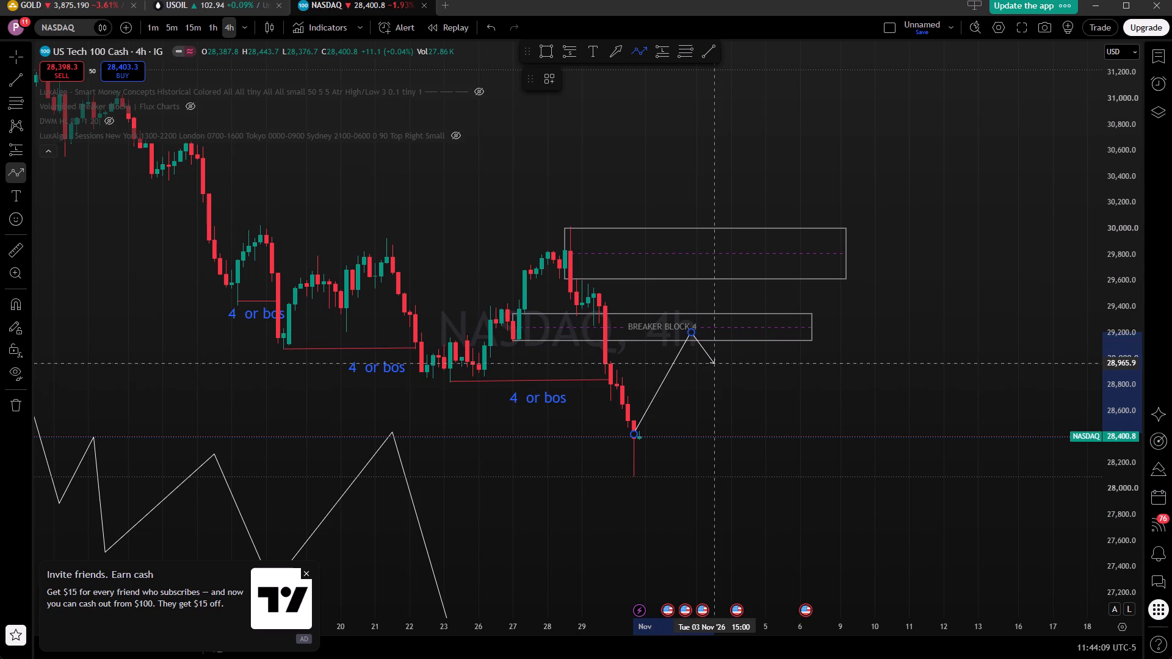
{"action": "left_click_drag", "start_coordinate": [729, 345], "coordinate": [792, 475]}
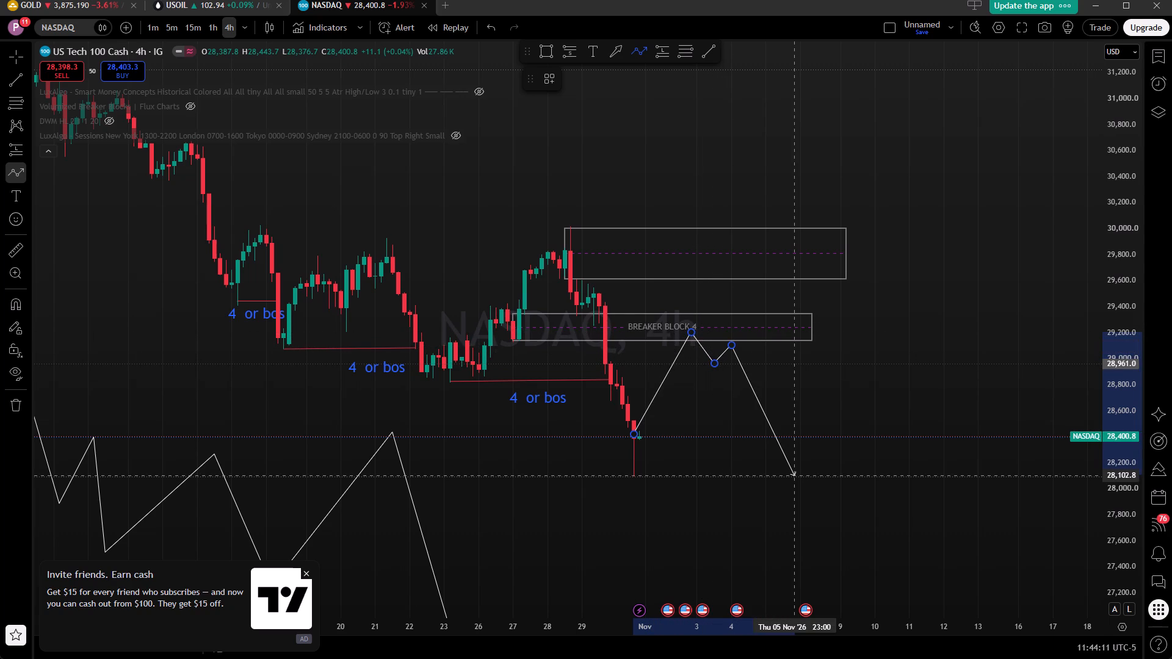
{"action": "double_click", "coordinate": [792, 475]}
{"action": "left_click", "coordinate": [755, 492]}
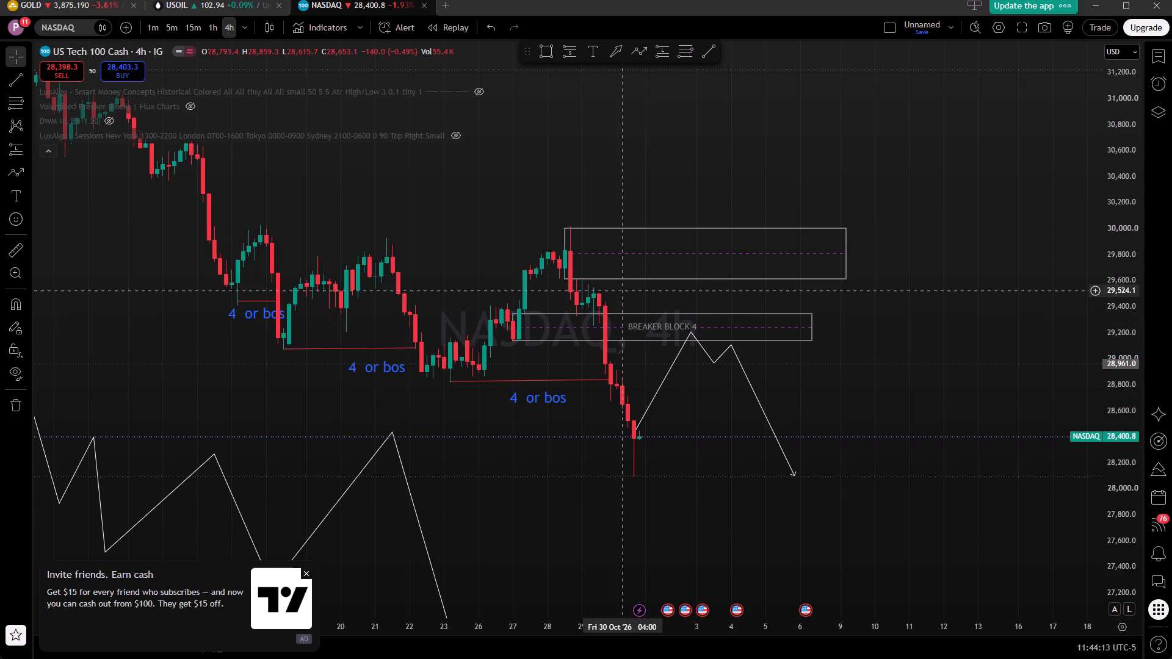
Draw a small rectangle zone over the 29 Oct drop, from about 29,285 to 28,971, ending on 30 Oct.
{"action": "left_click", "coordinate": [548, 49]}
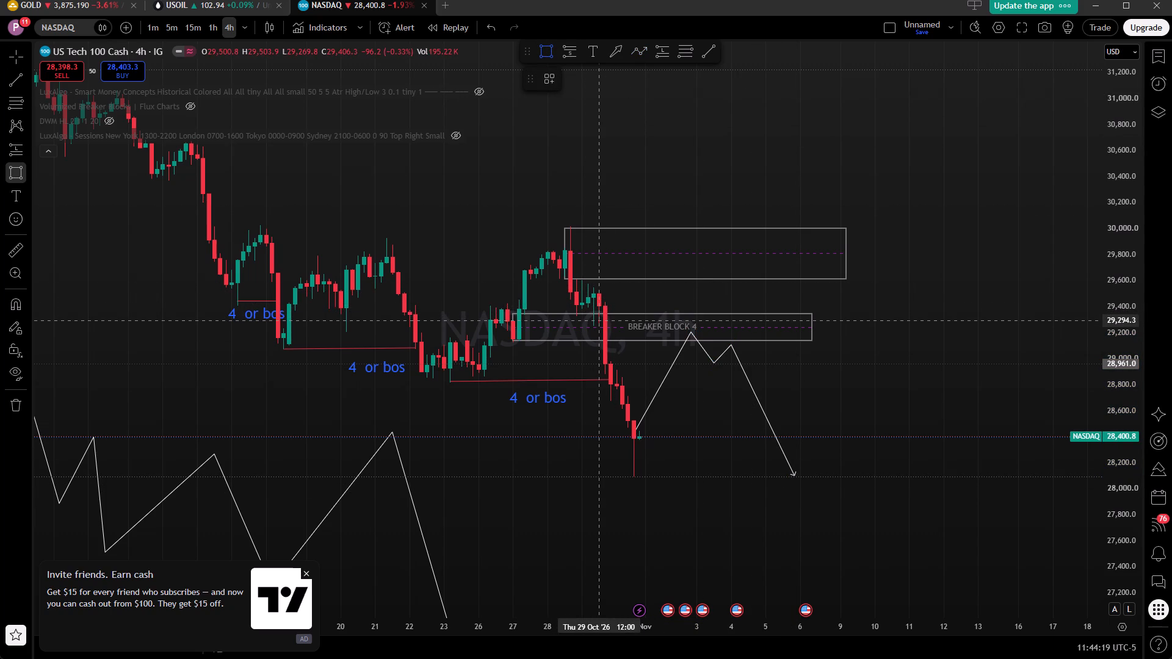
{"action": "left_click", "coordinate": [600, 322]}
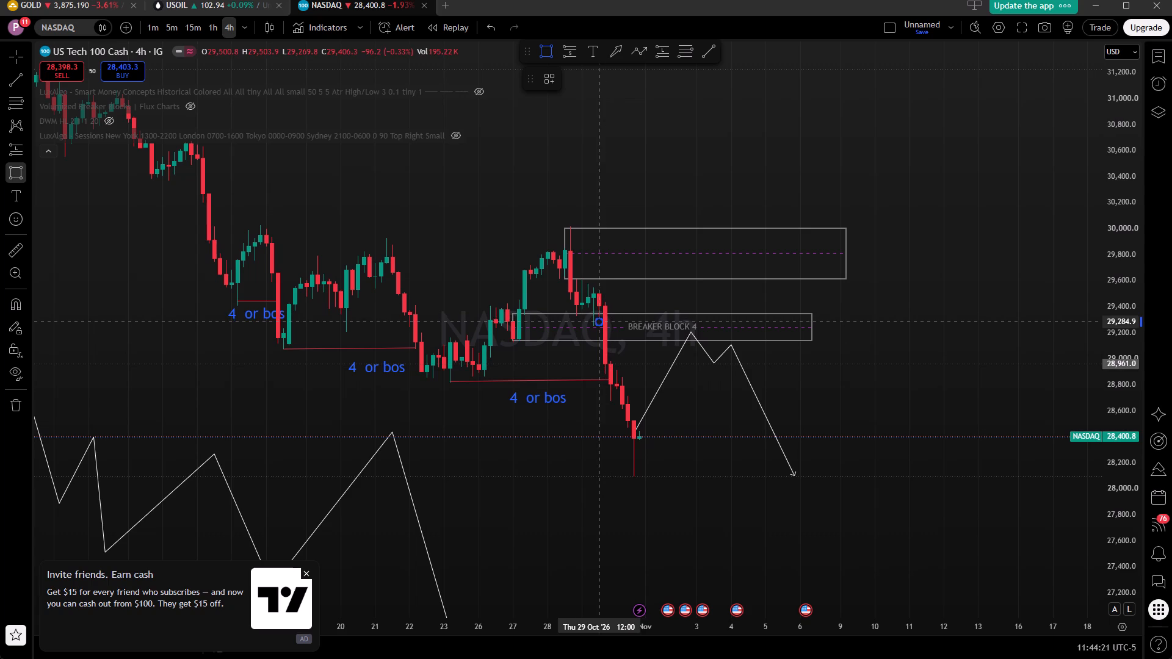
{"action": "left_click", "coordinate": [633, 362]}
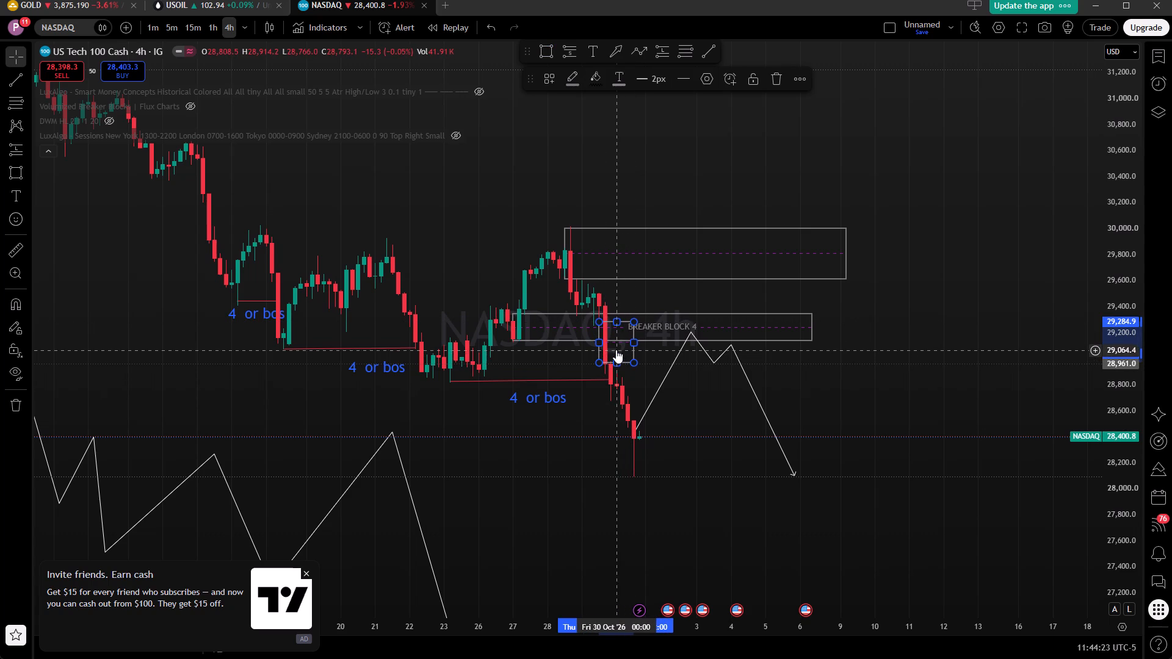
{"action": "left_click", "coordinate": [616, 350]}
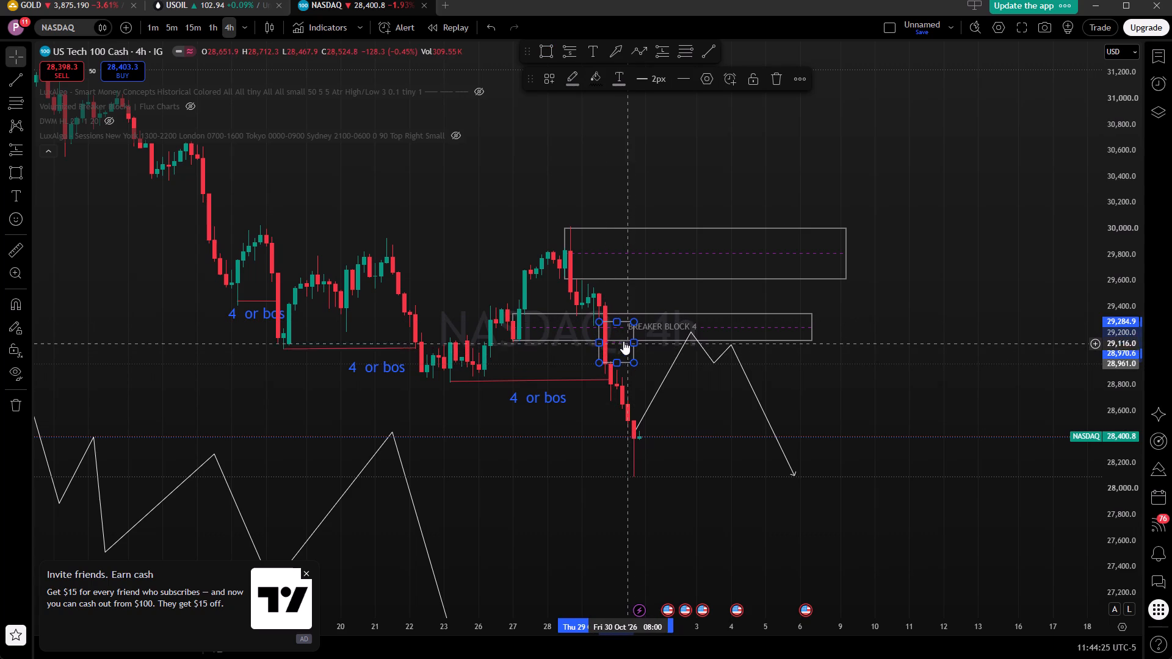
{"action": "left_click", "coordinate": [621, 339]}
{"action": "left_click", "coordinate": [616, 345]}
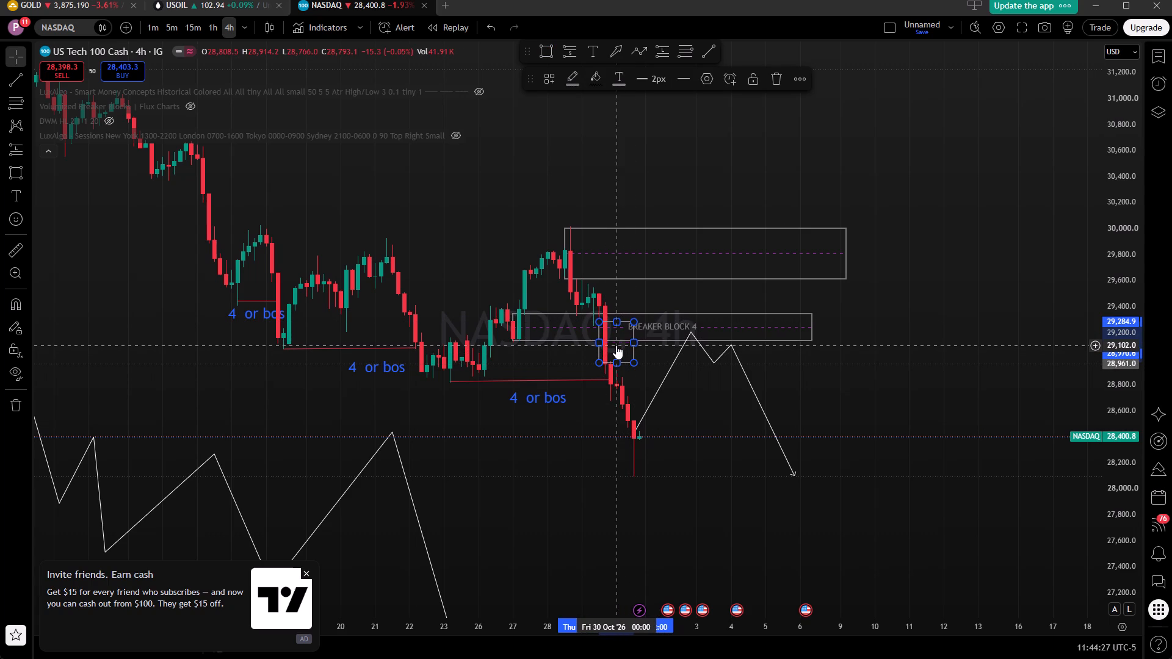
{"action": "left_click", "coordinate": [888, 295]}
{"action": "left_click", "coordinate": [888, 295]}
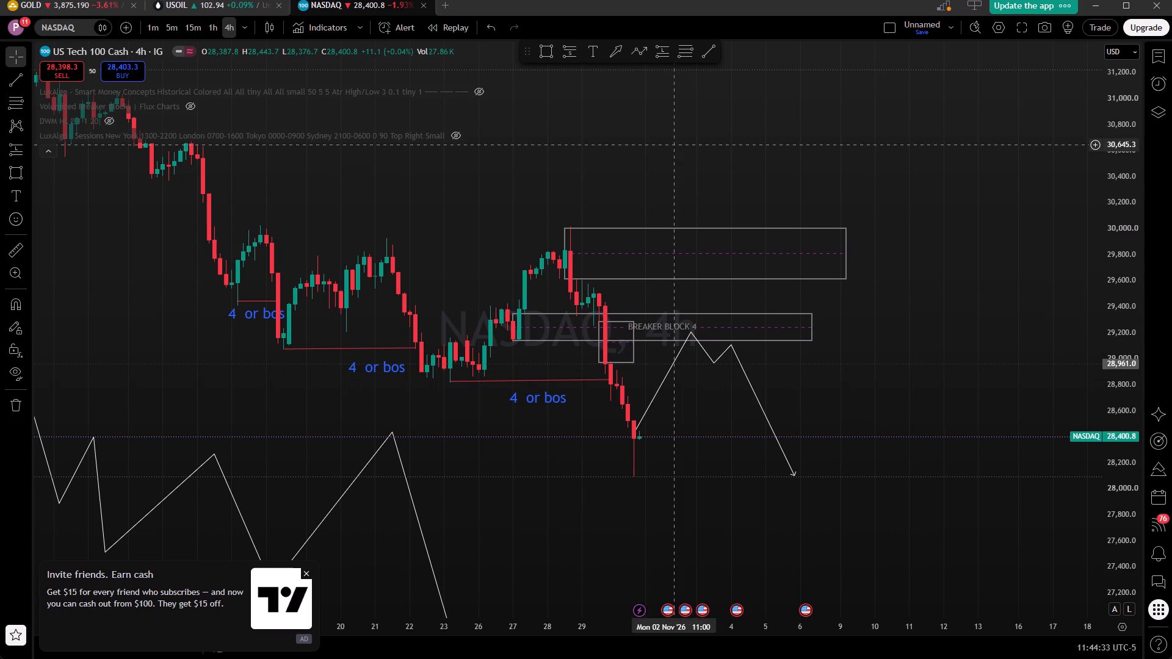
Switch the chart to the 15-minute timeframe and jump to the most recent candles.
{"action": "left_click", "coordinate": [190, 26]}
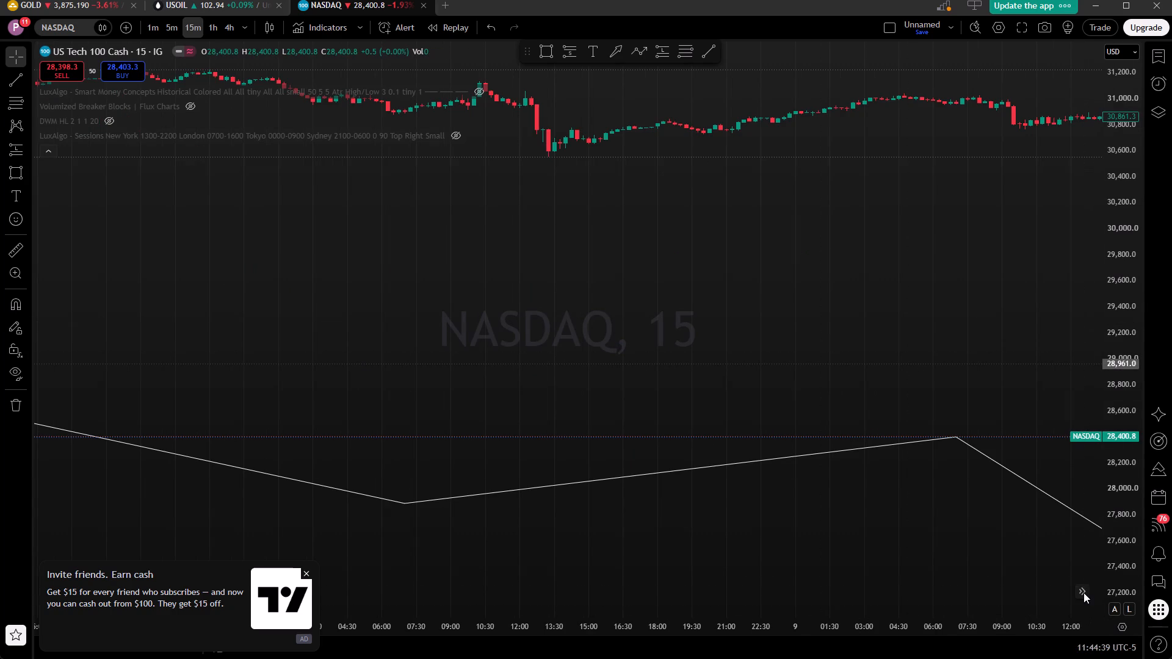
{"action": "left_click", "coordinate": [1083, 588]}
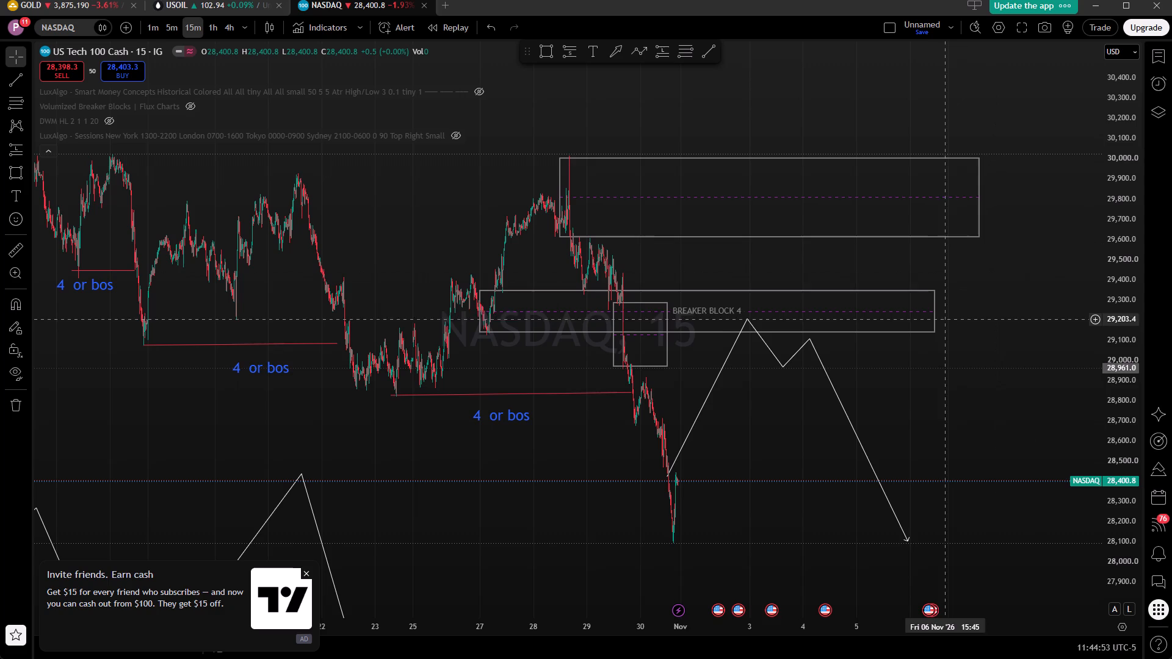
Shorten the breaker block zone to end about 3 Nov and the 28 Oct swing-high zone to end about 2 Nov.
{"action": "left_click_drag", "start_coordinate": [933, 311], "coordinate": [765, 326]}
{"action": "left_click_drag", "start_coordinate": [977, 200], "coordinate": [734, 204]}
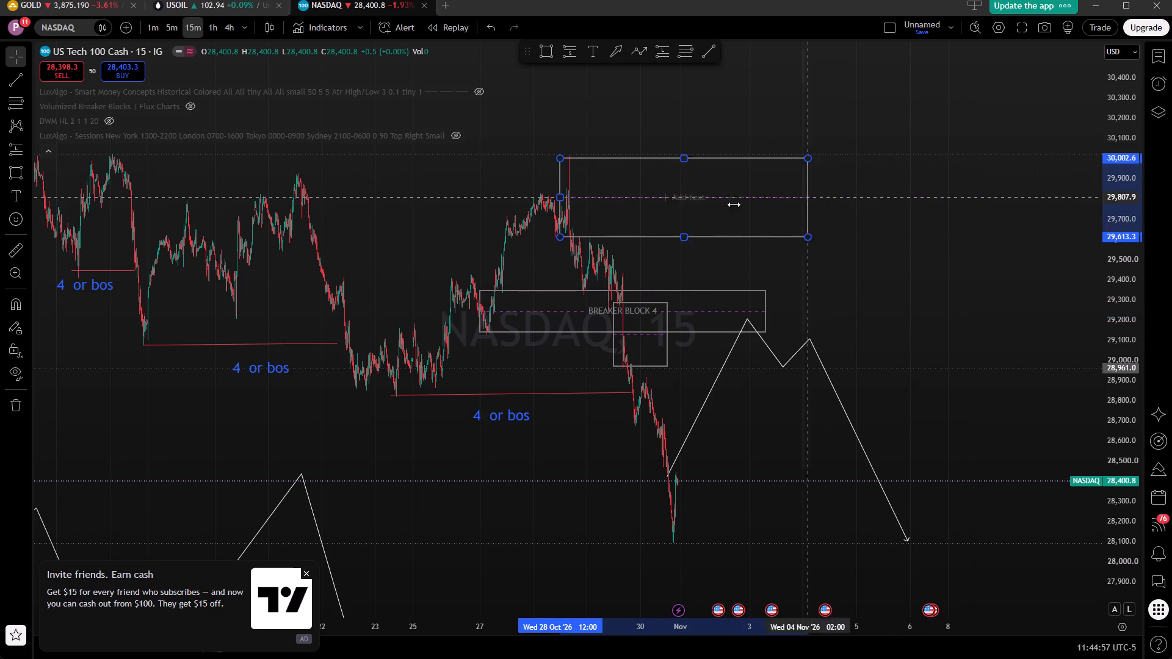
{"action": "left_click_drag", "start_coordinate": [734, 204], "coordinate": [714, 210]}
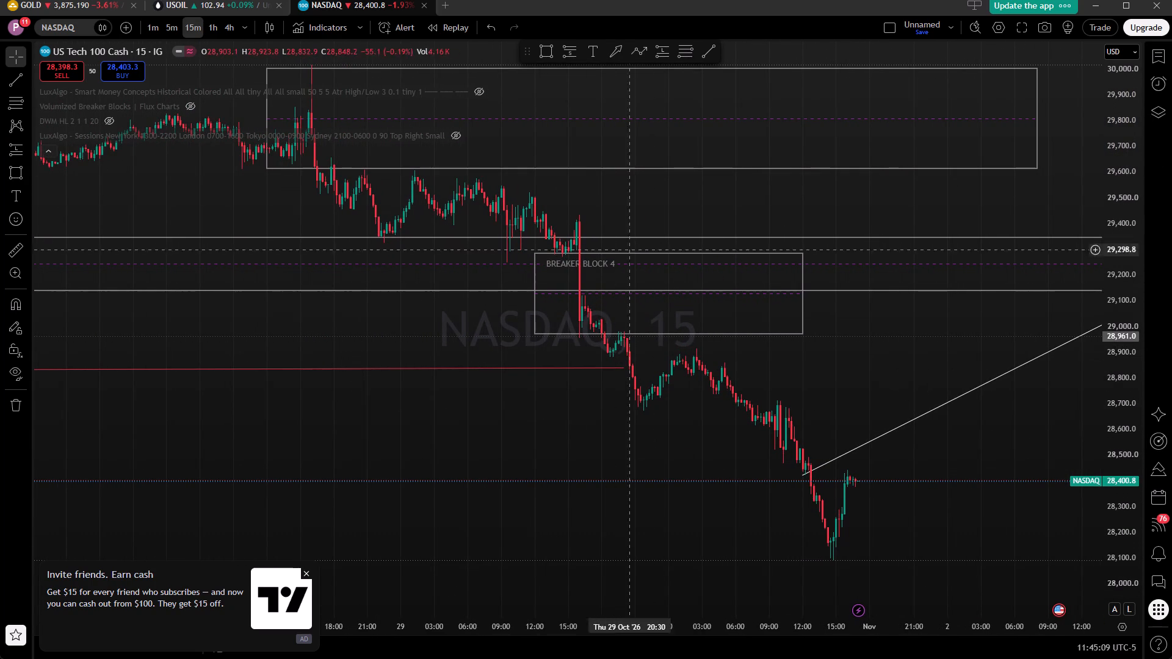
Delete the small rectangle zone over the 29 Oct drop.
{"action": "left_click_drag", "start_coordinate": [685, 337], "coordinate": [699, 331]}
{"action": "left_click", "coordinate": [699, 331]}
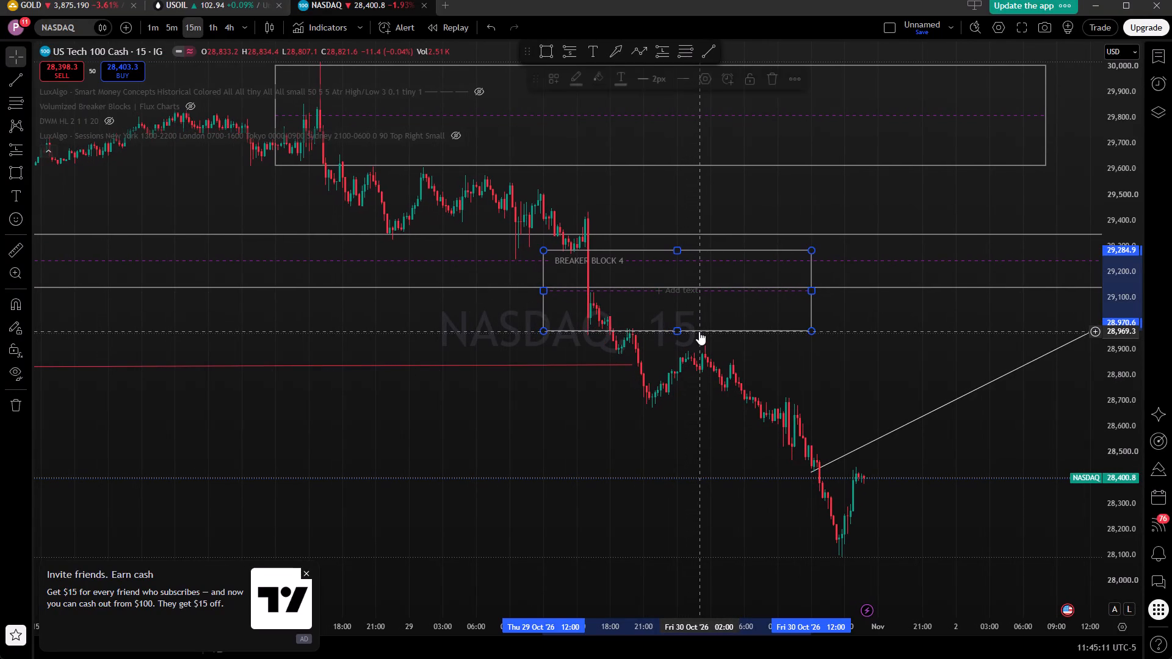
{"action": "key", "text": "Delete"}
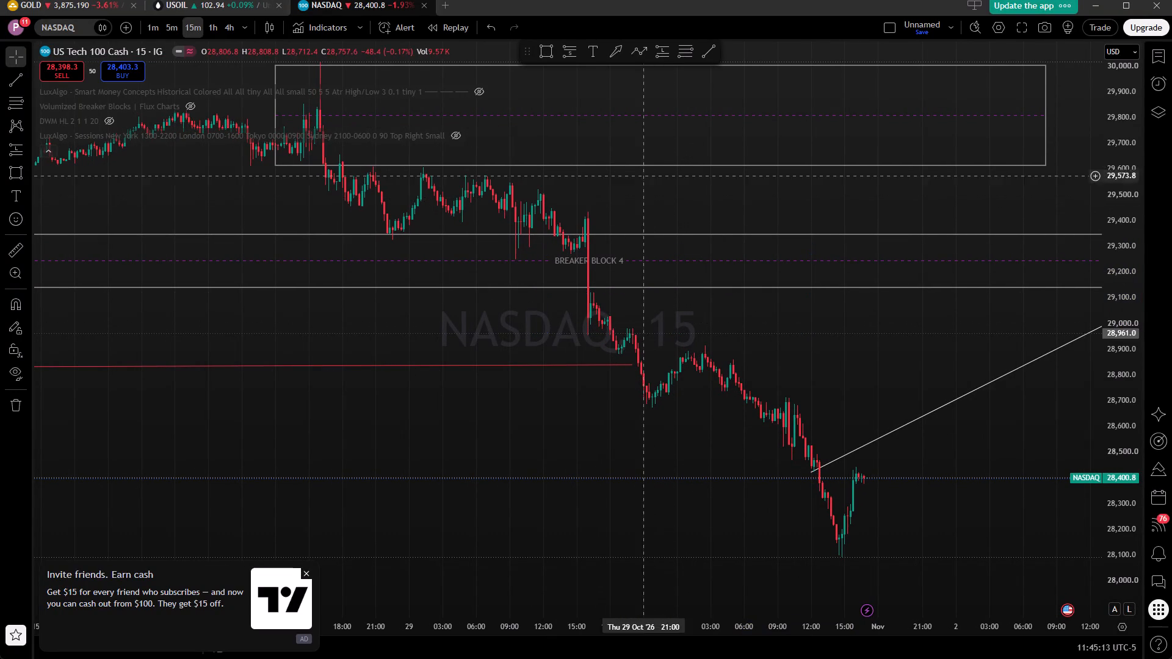
Draw a rectangle zone over the gap in the 29 Oct 15:45 drop, from about 29,311 to 29,119, ending 30 Oct 04:30.
{"action": "left_click", "coordinate": [548, 52]}
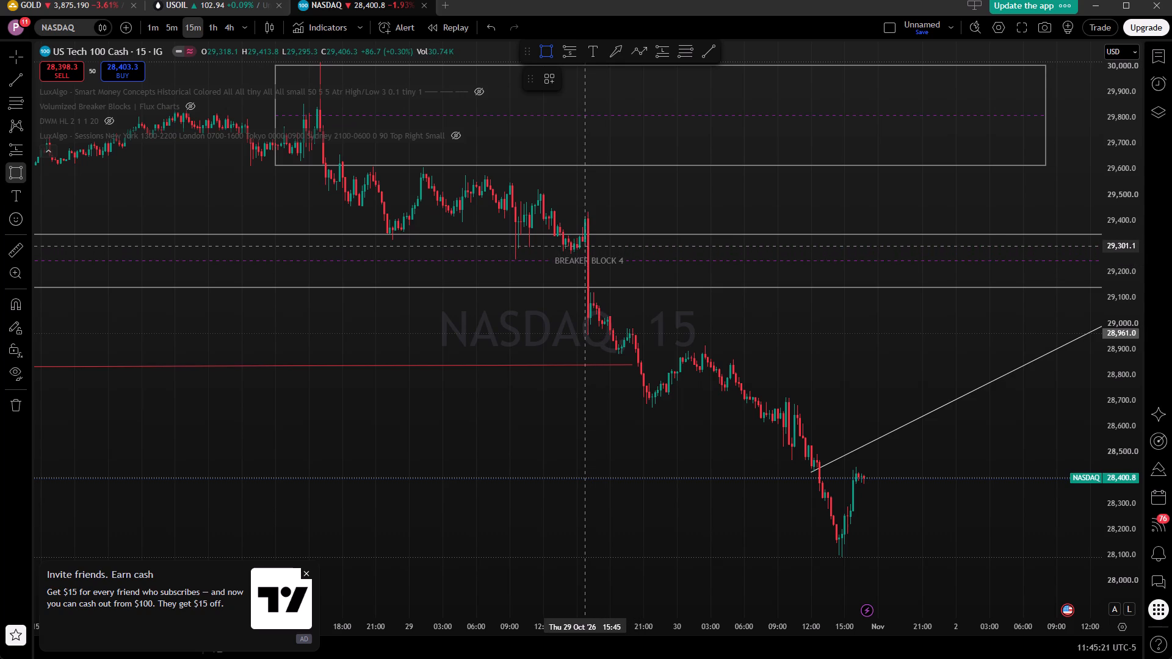
{"action": "left_click", "coordinate": [585, 243]}
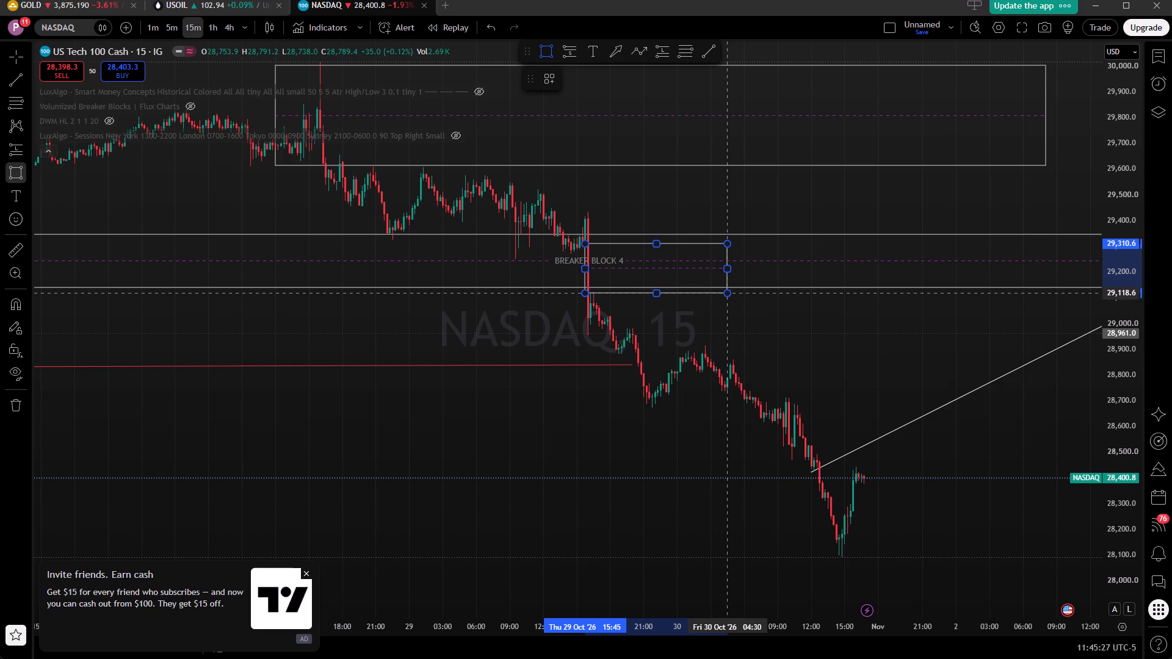
{"action": "left_click", "coordinate": [727, 293]}
{"action": "left_click", "coordinate": [727, 309]}
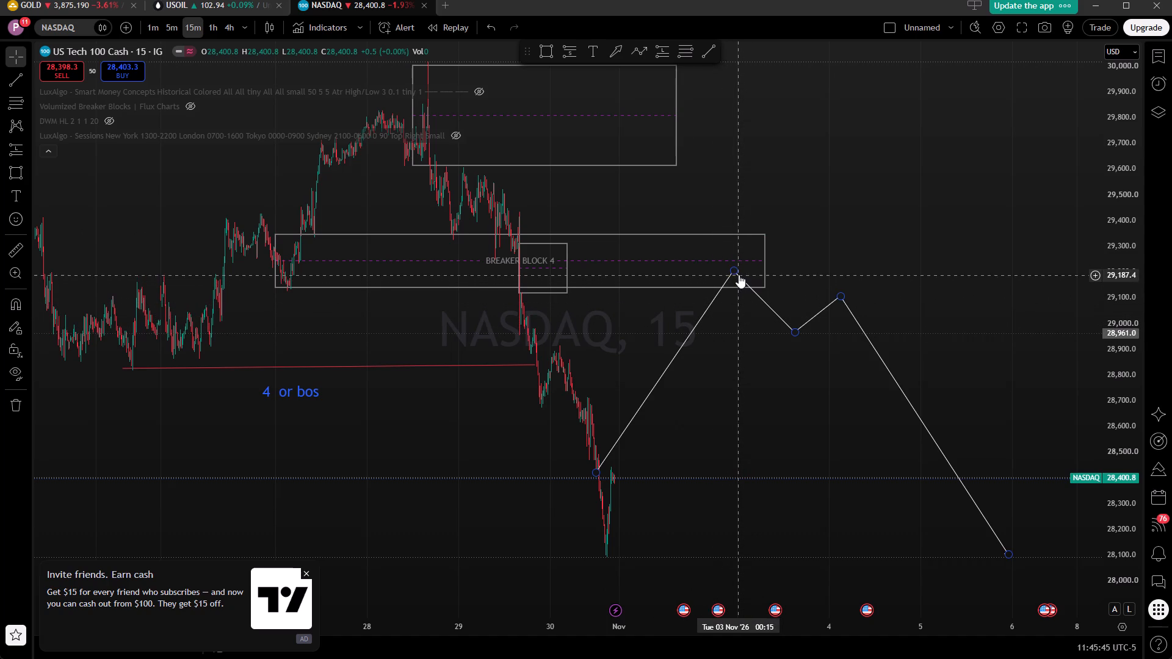
Reshape the projected path with its first peak at about 29,149, the dip at about 28,870 and the second peak at about 29,075.
{"action": "left_click_drag", "start_coordinate": [733, 270], "coordinate": [594, 281]}
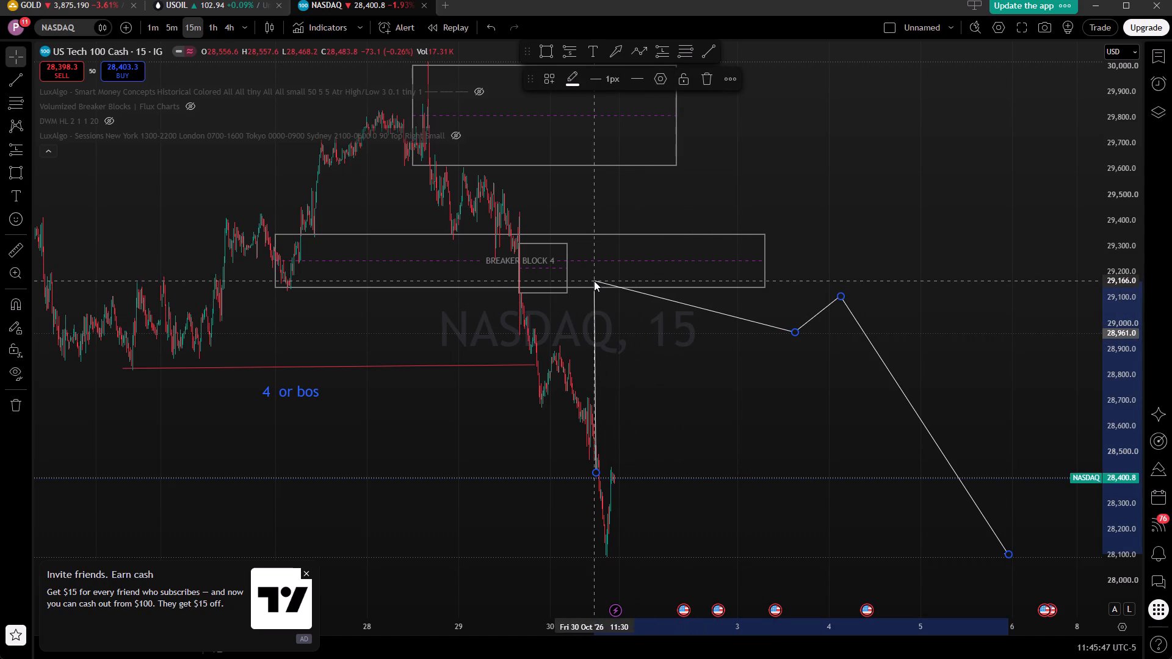
{"action": "left_click_drag", "start_coordinate": [594, 281], "coordinate": [606, 285]}
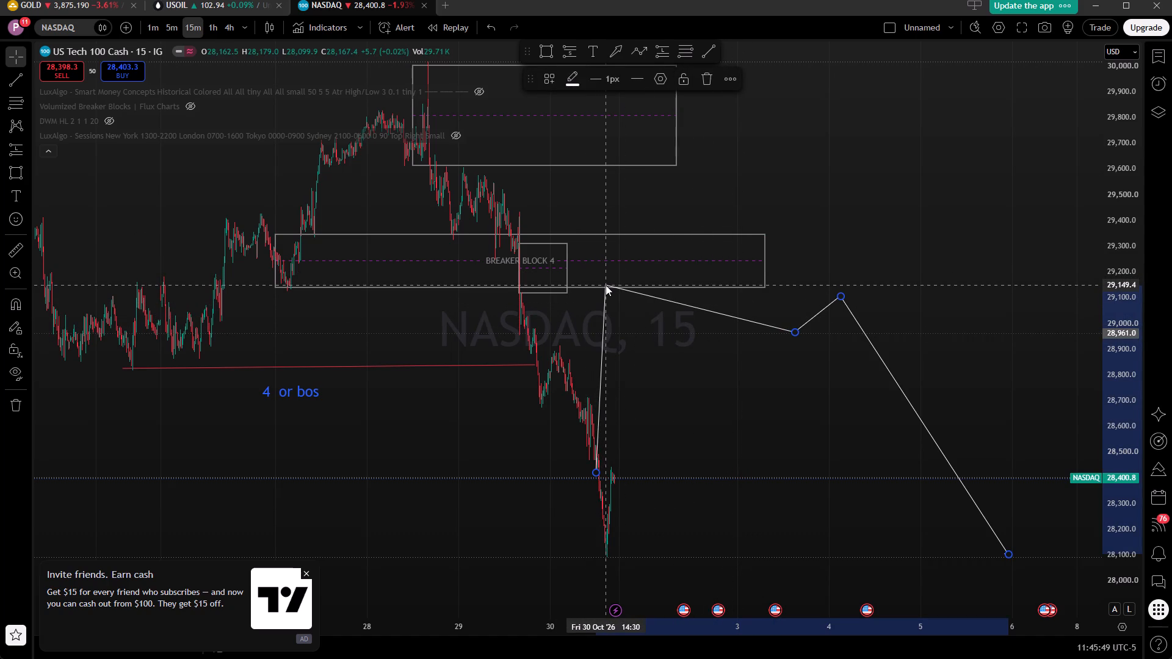
{"action": "left_click_drag", "start_coordinate": [606, 285], "coordinate": [606, 285]}
{"action": "left_click_drag", "start_coordinate": [797, 331], "coordinate": [715, 336]}
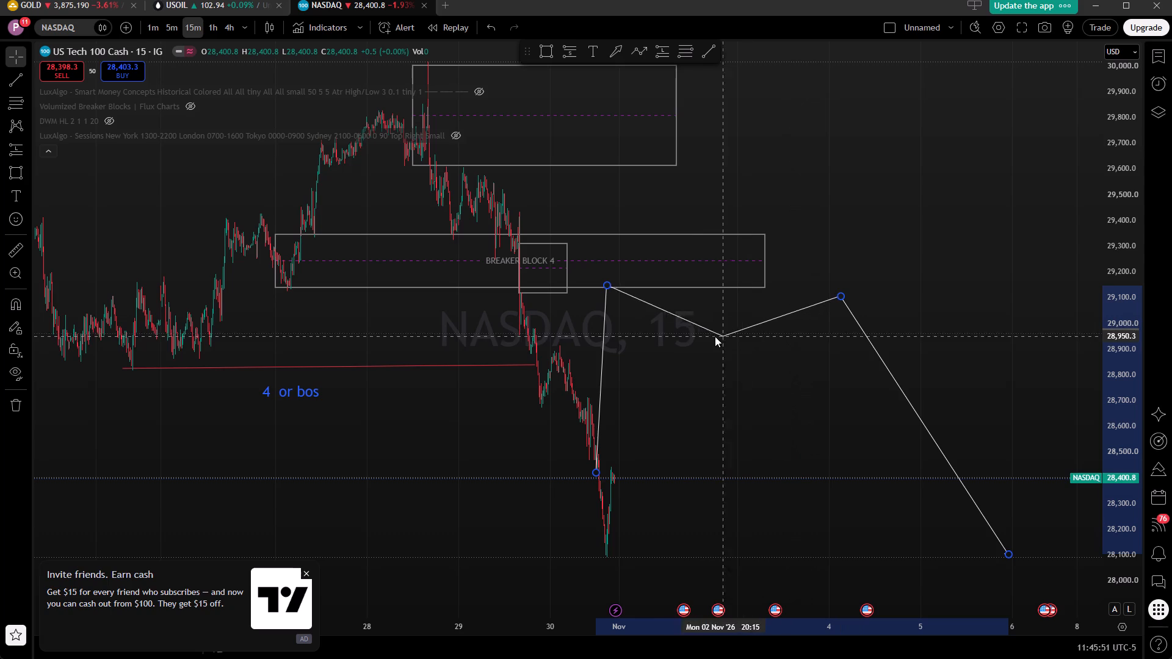
{"action": "left_click_drag", "start_coordinate": [715, 336], "coordinate": [664, 356]}
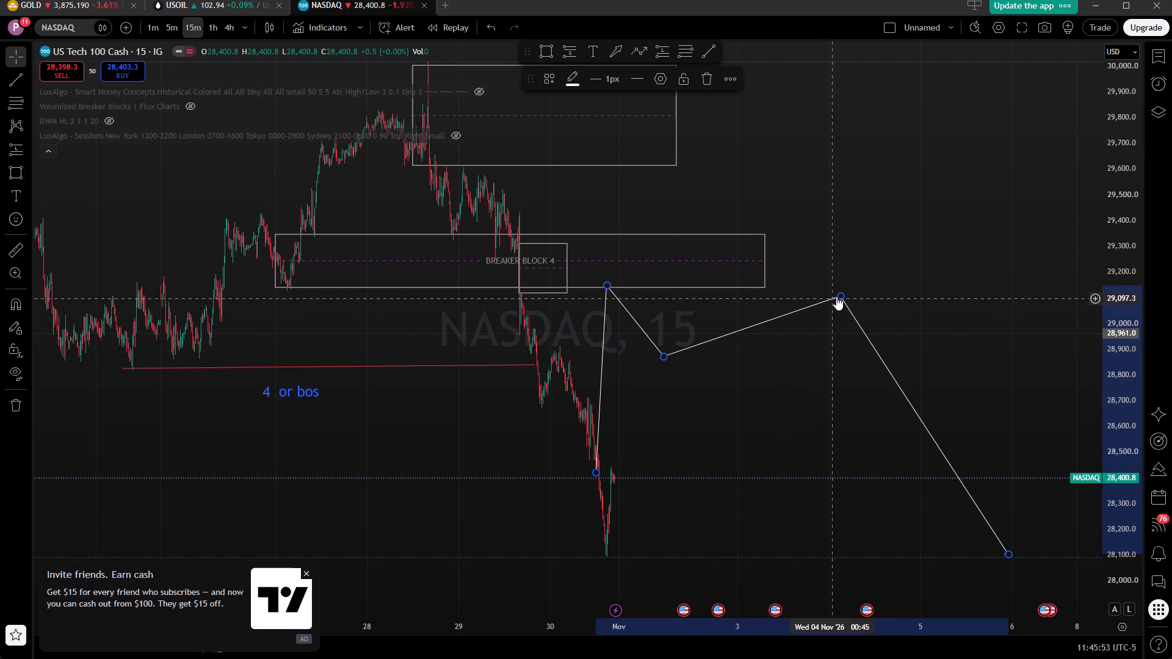
{"action": "left_click_drag", "start_coordinate": [843, 293], "coordinate": [679, 283]}
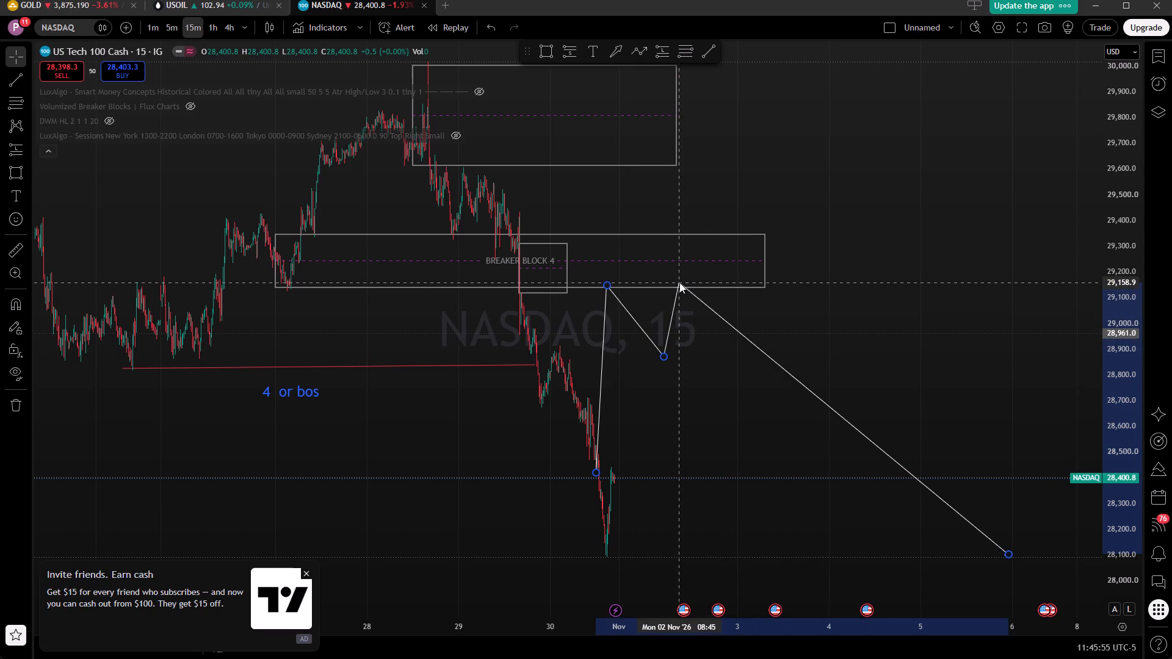
{"action": "left_click_drag", "start_coordinate": [679, 283], "coordinate": [686, 303]}
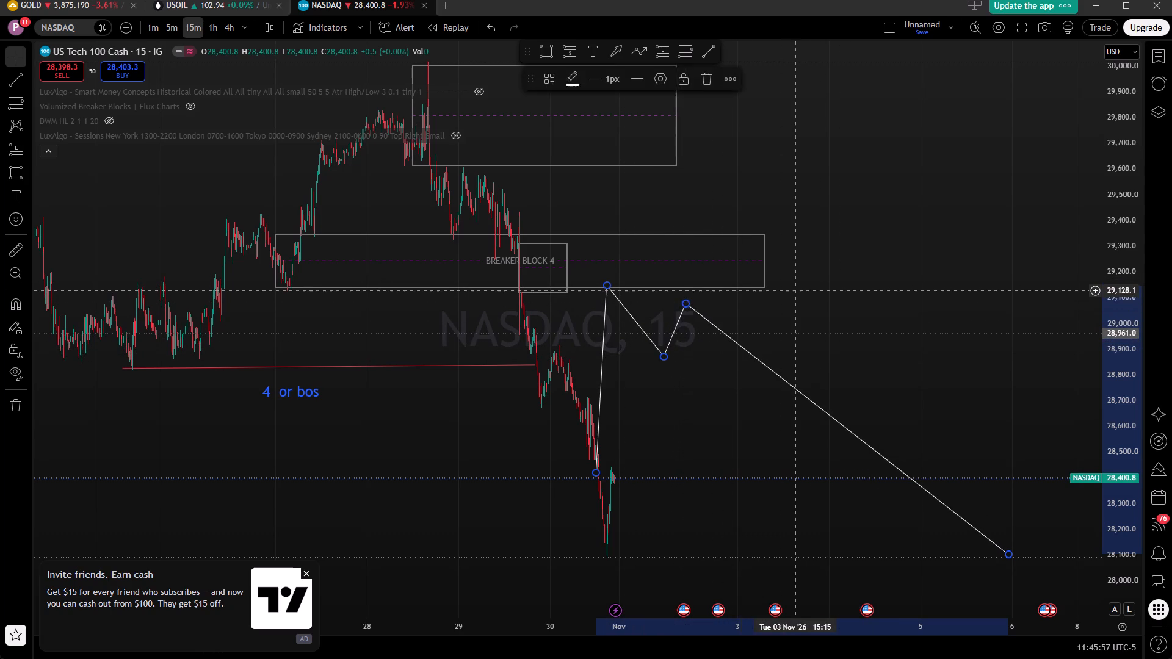
{"action": "left_click", "coordinate": [795, 290]}
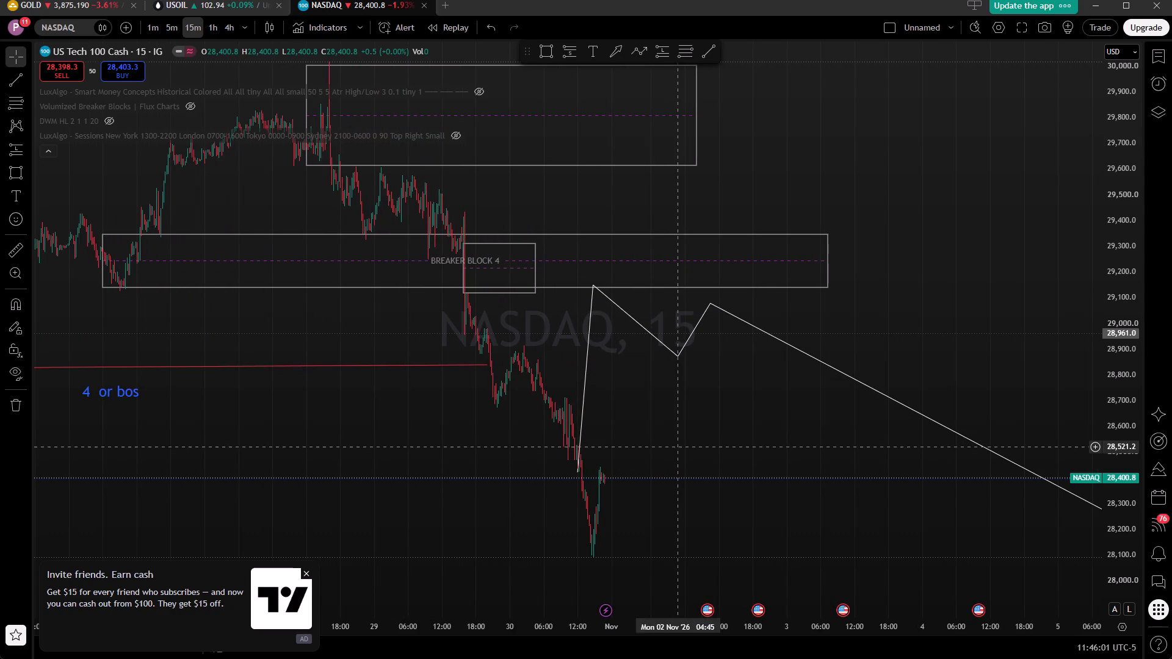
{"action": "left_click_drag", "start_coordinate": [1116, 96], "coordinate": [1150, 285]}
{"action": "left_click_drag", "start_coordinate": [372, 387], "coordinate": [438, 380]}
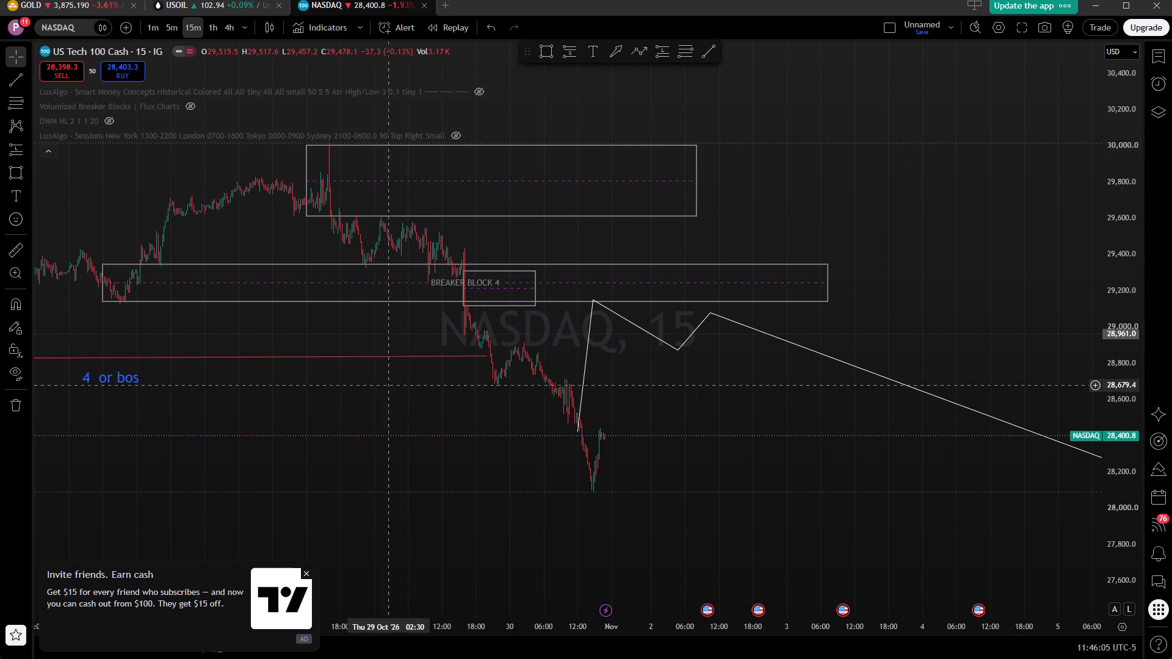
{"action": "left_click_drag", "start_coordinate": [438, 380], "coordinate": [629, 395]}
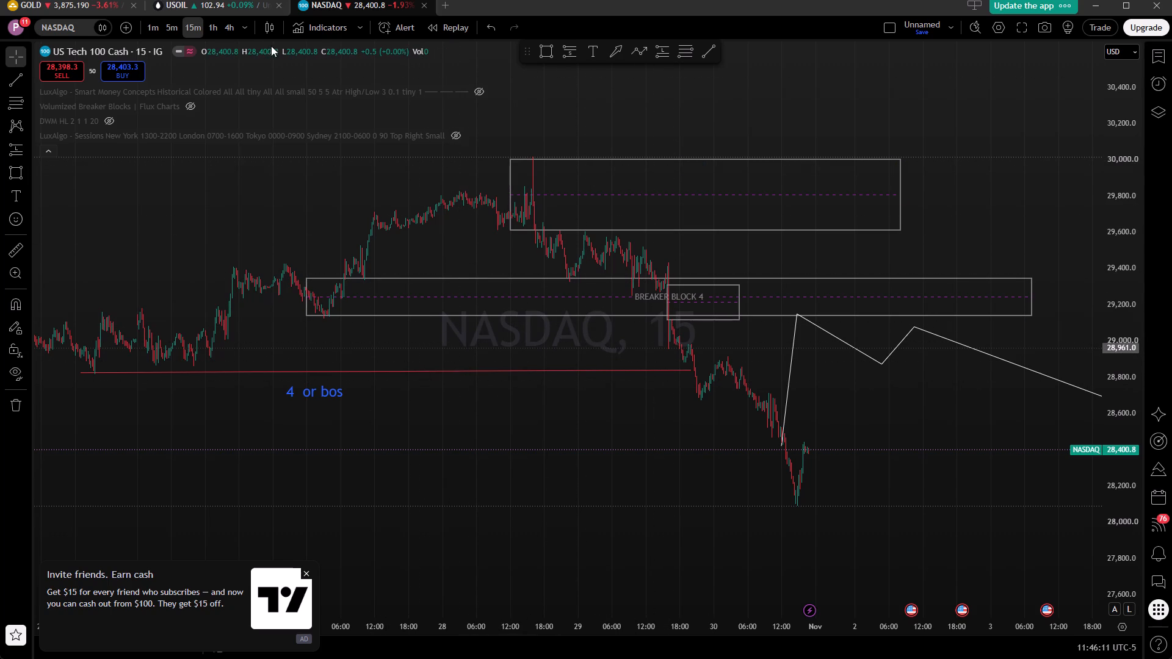
Show the LuxAlgo Smart Money Concepts indicator on the 15m chart.
{"action": "left_click", "coordinate": [475, 91]}
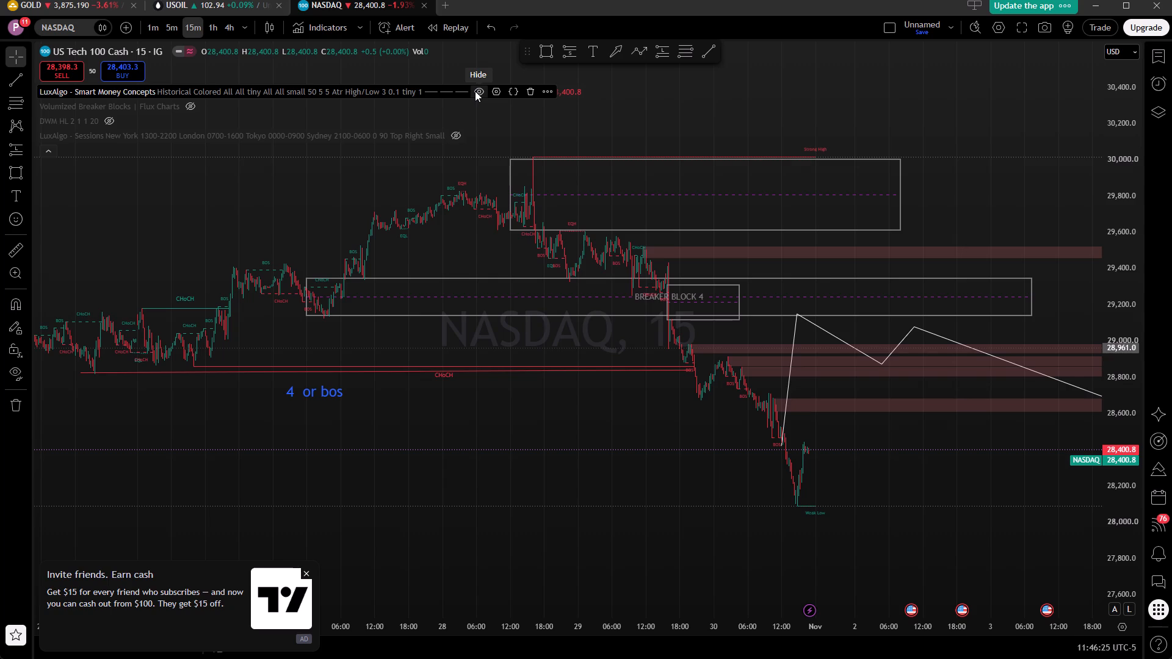
{"action": "left_click", "coordinate": [475, 91]}
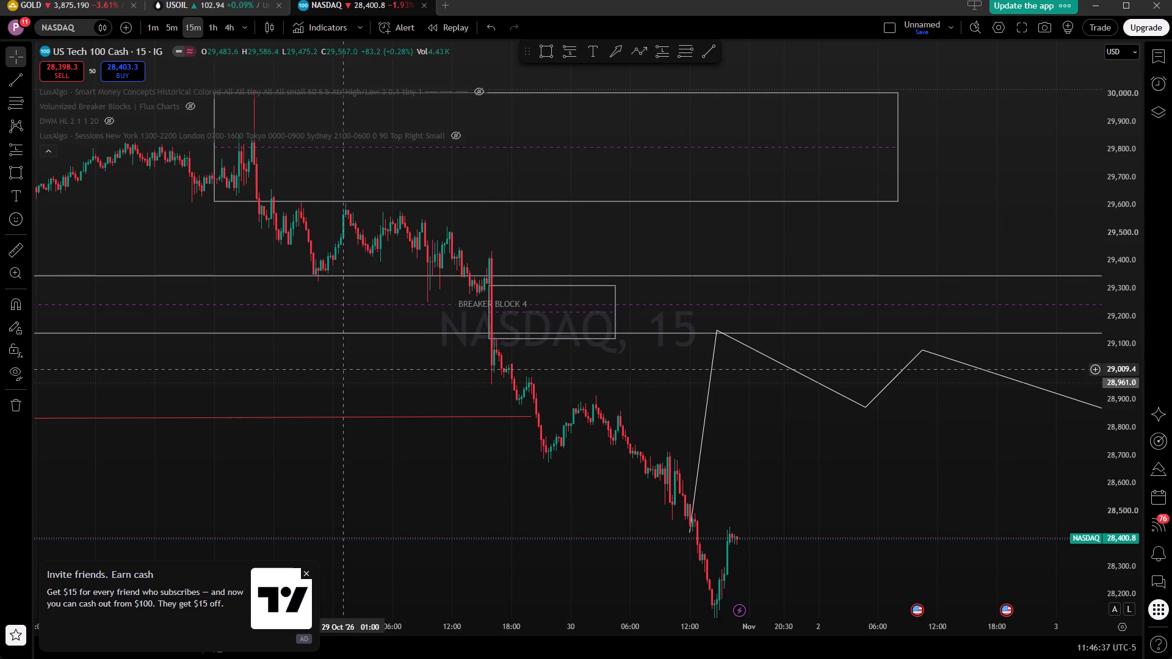
{"action": "left_click_drag", "start_coordinate": [341, 369], "coordinate": [634, 353]}
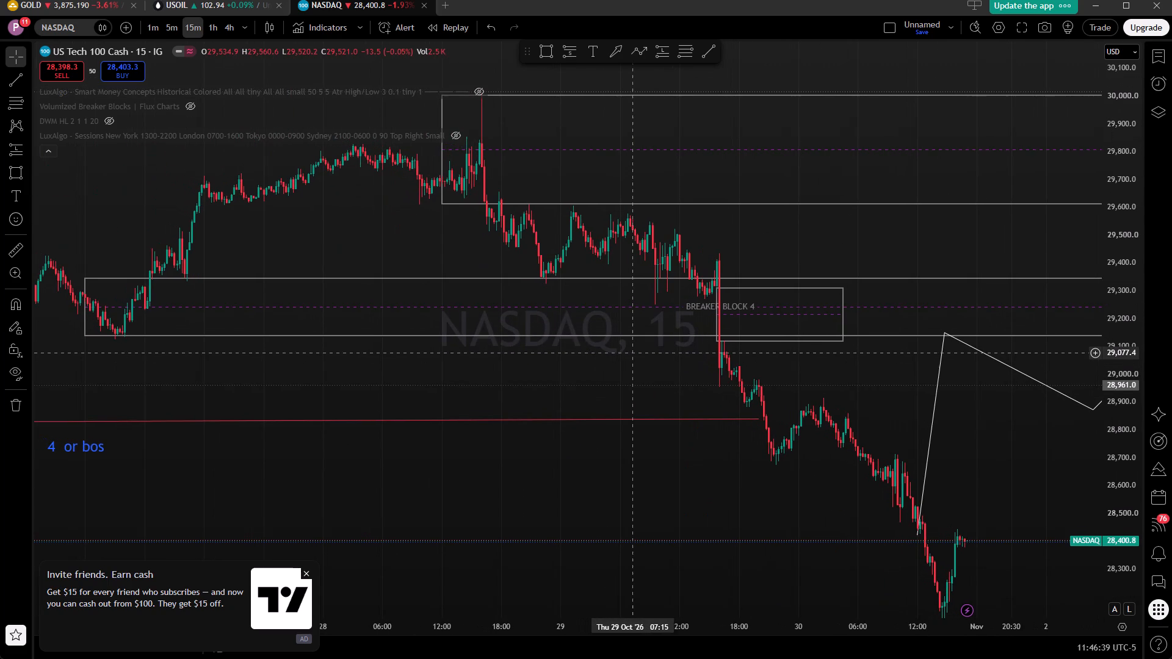
{"action": "left_click_drag", "start_coordinate": [634, 353], "coordinate": [638, 358]}
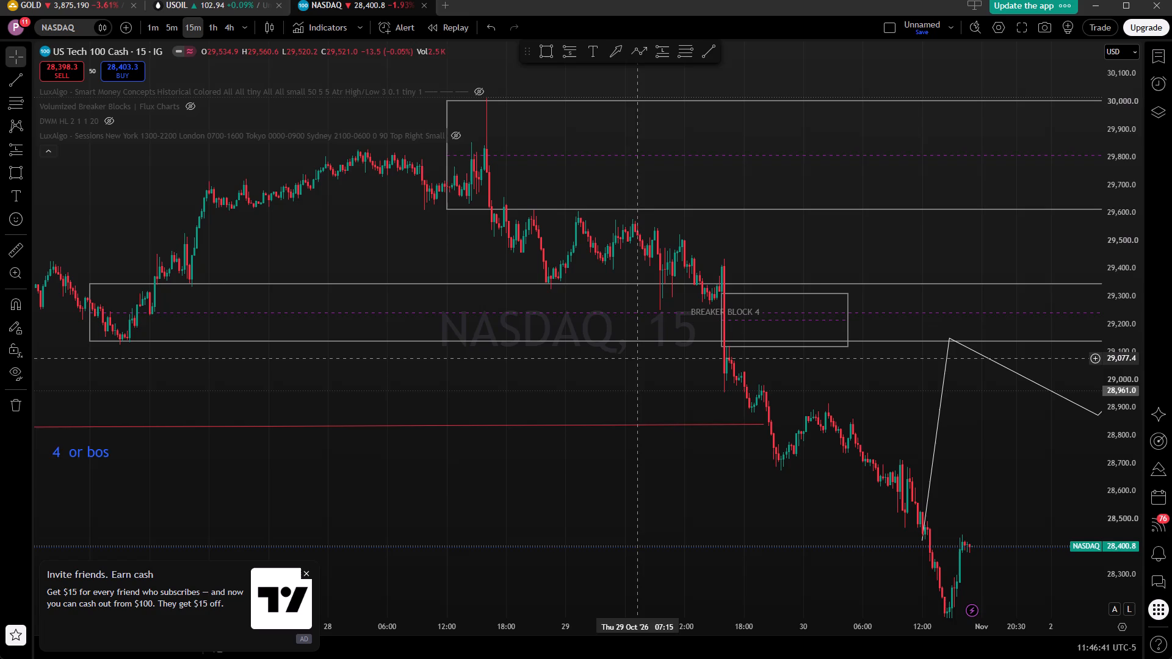
{"action": "left_click", "coordinate": [480, 90]}
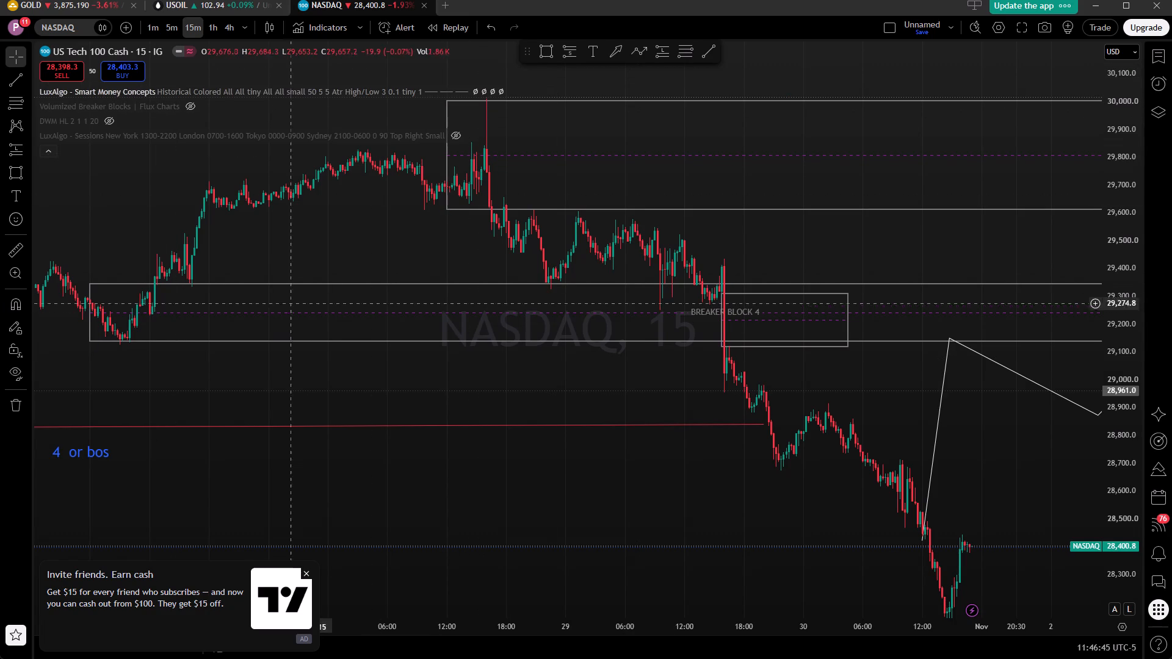
Delete the rectangle zone labelled BREAKER BLOCK 4 from the 15m chart.
{"action": "left_click_drag", "start_coordinate": [267, 366], "coordinate": [452, 334]}
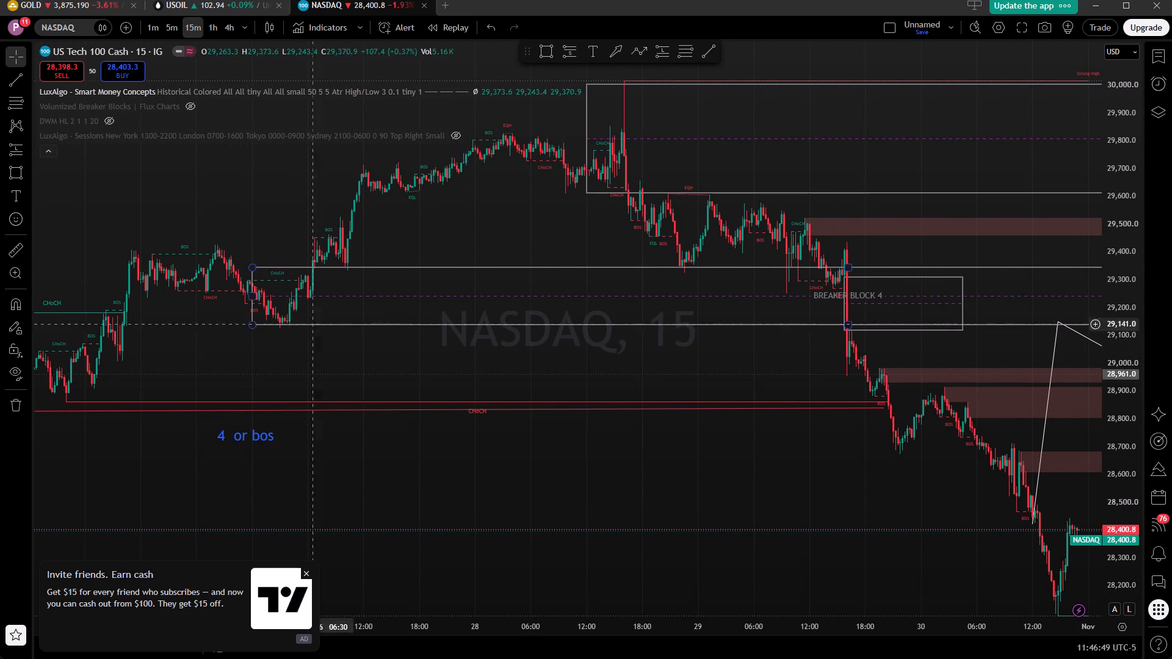
{"action": "left_click", "coordinate": [427, 323]}
{"action": "key", "text": "Delete"}
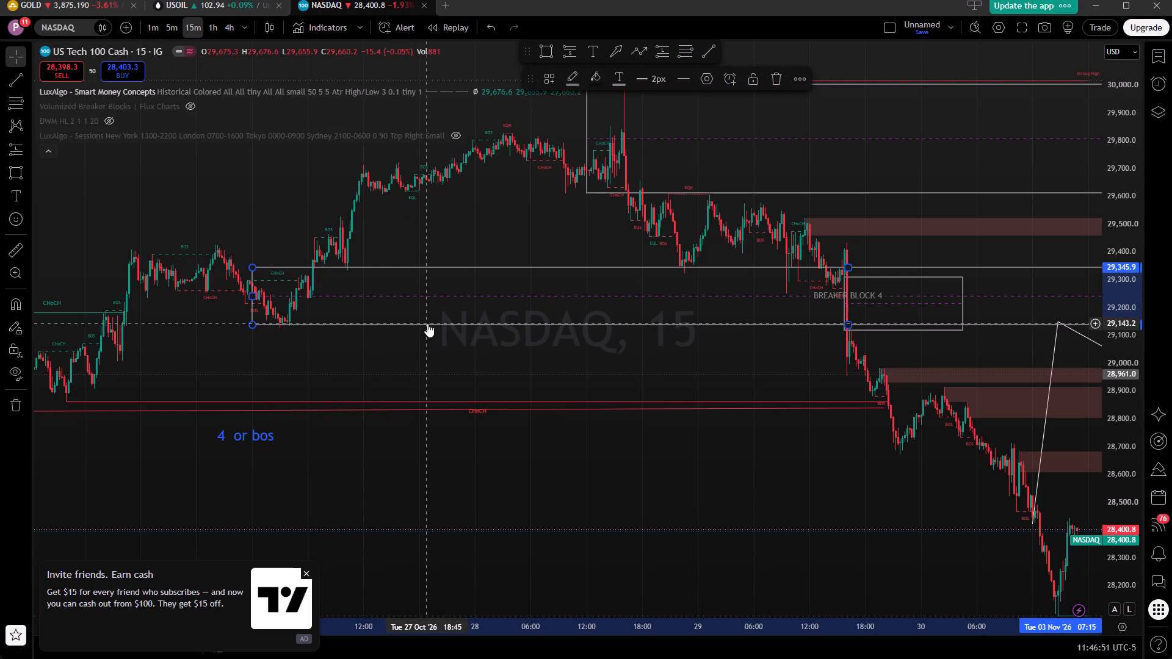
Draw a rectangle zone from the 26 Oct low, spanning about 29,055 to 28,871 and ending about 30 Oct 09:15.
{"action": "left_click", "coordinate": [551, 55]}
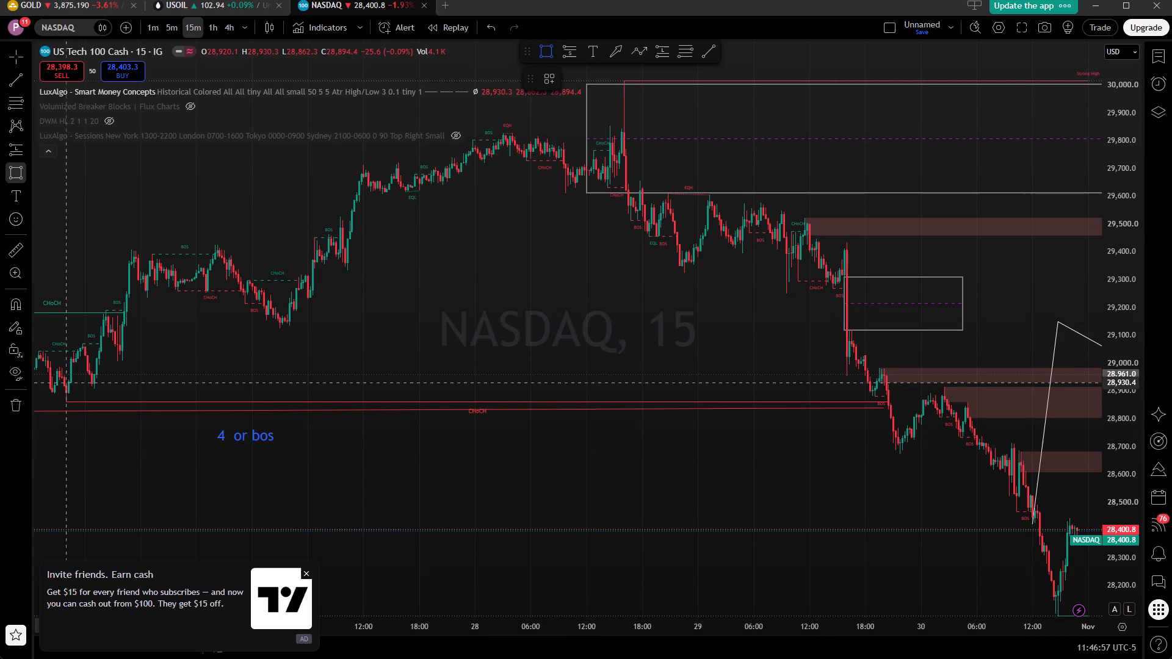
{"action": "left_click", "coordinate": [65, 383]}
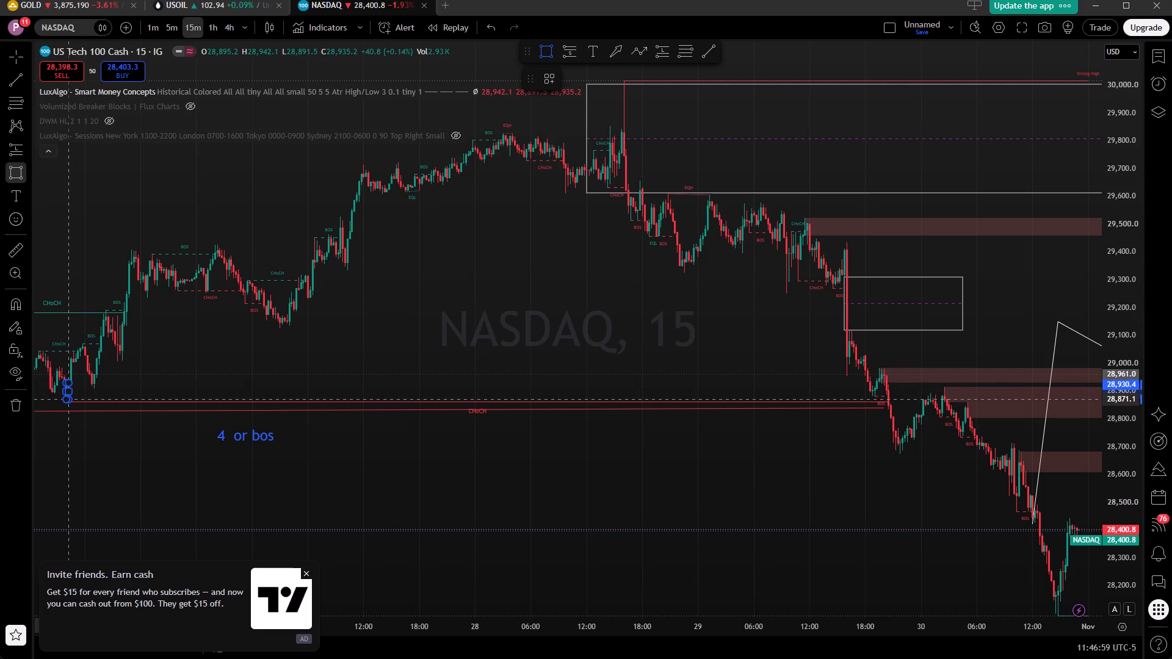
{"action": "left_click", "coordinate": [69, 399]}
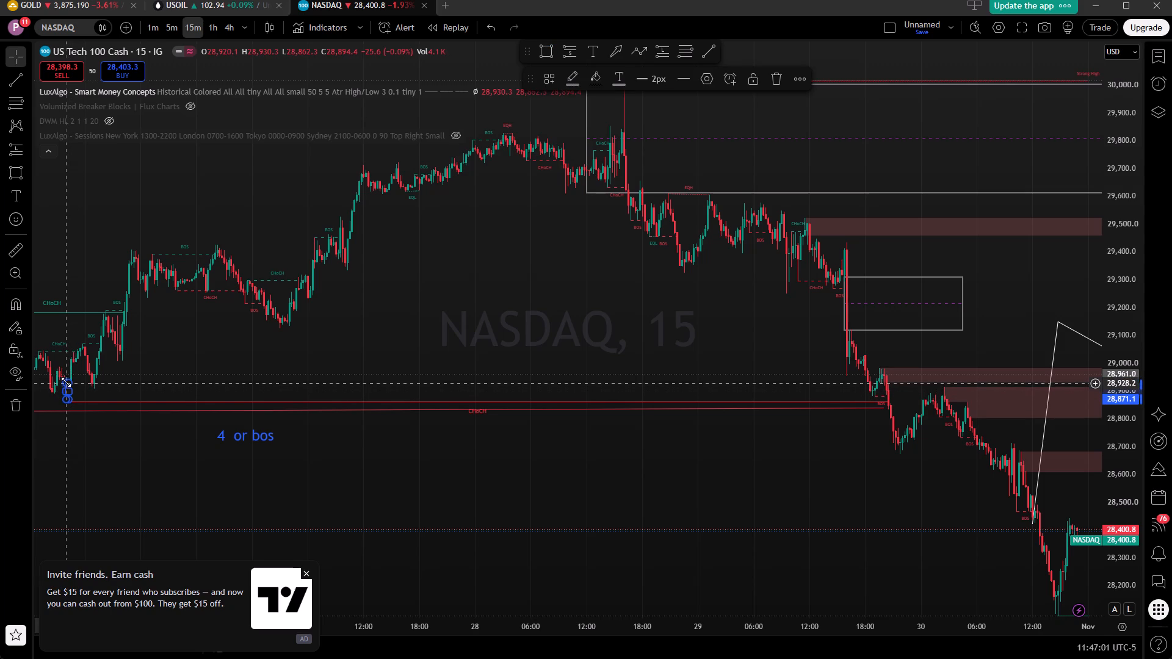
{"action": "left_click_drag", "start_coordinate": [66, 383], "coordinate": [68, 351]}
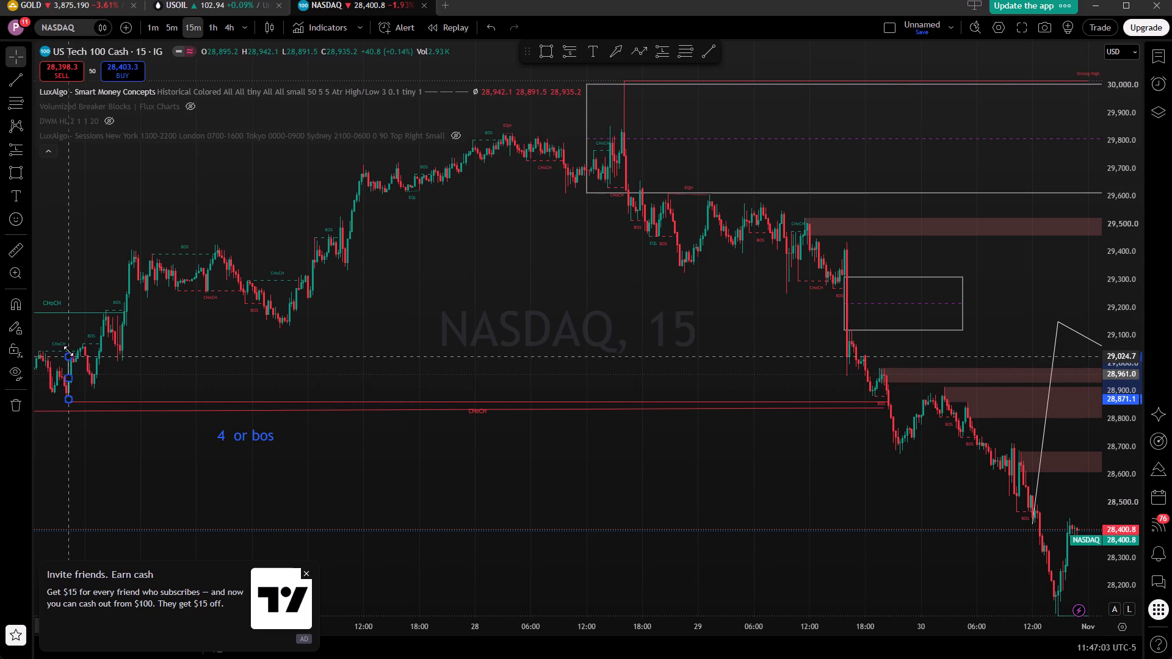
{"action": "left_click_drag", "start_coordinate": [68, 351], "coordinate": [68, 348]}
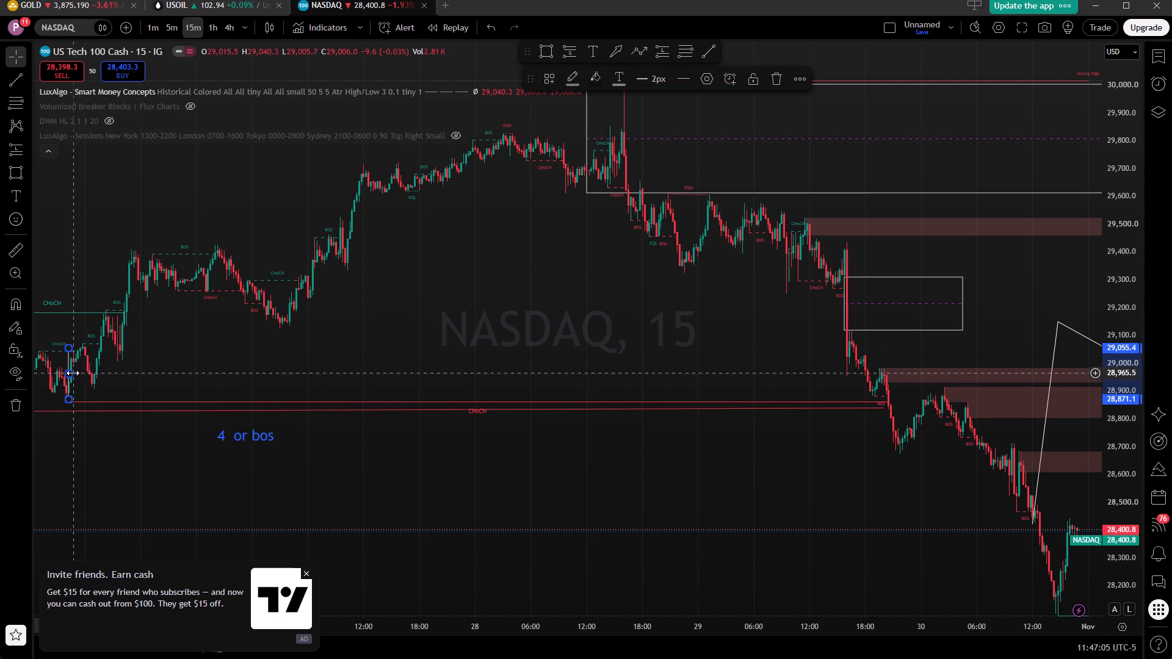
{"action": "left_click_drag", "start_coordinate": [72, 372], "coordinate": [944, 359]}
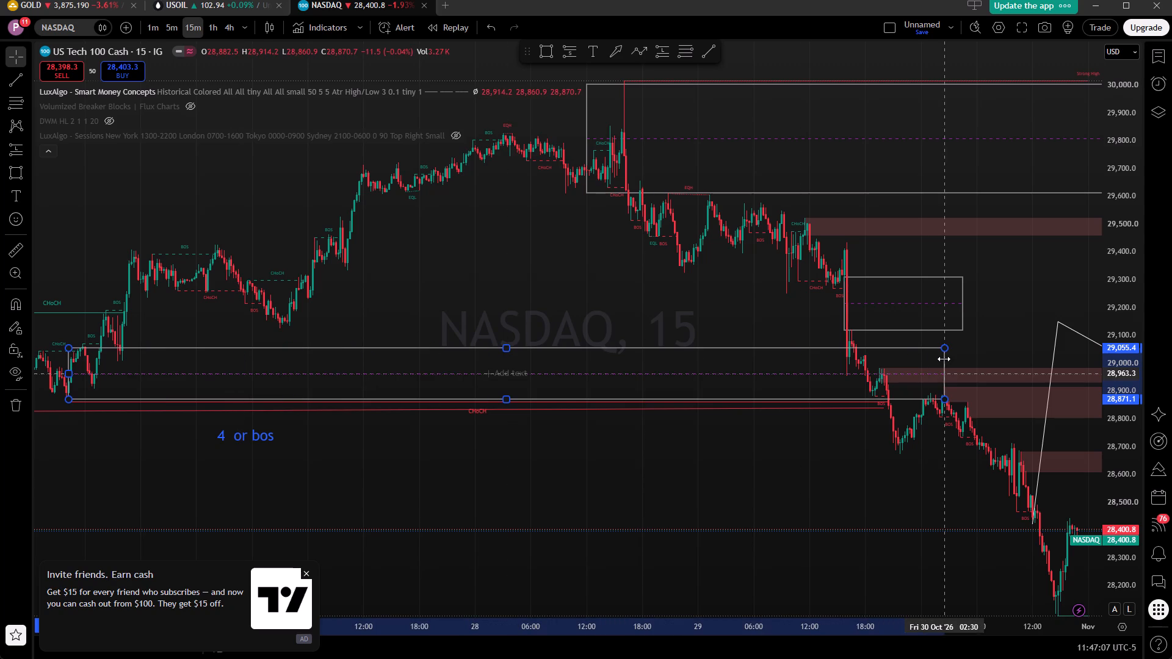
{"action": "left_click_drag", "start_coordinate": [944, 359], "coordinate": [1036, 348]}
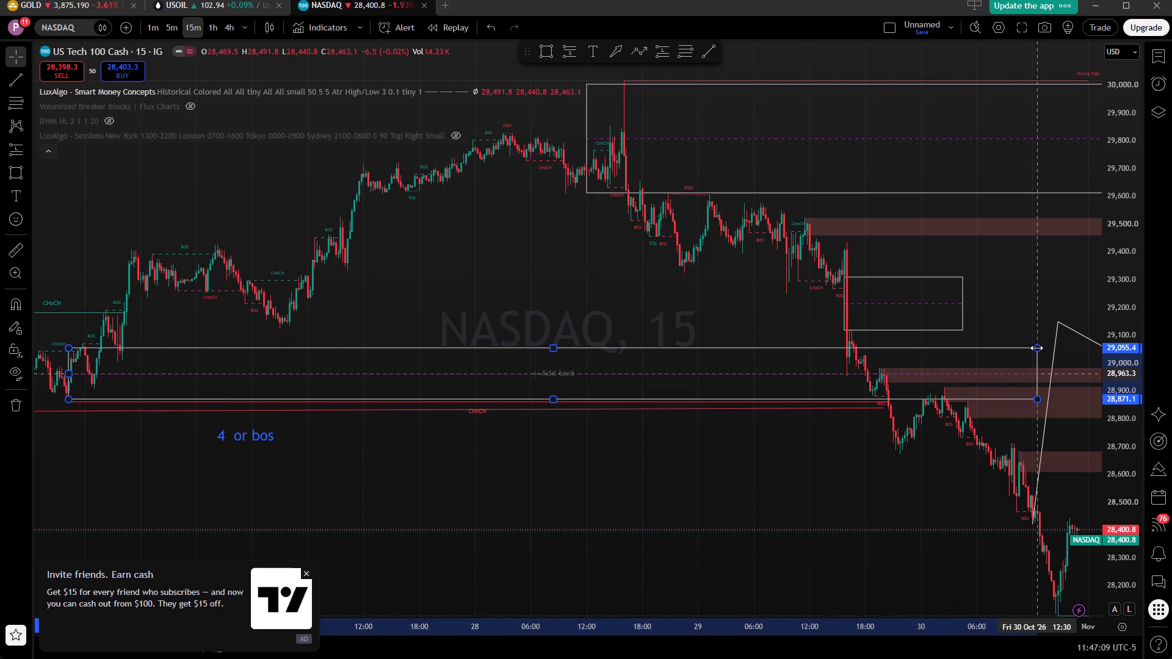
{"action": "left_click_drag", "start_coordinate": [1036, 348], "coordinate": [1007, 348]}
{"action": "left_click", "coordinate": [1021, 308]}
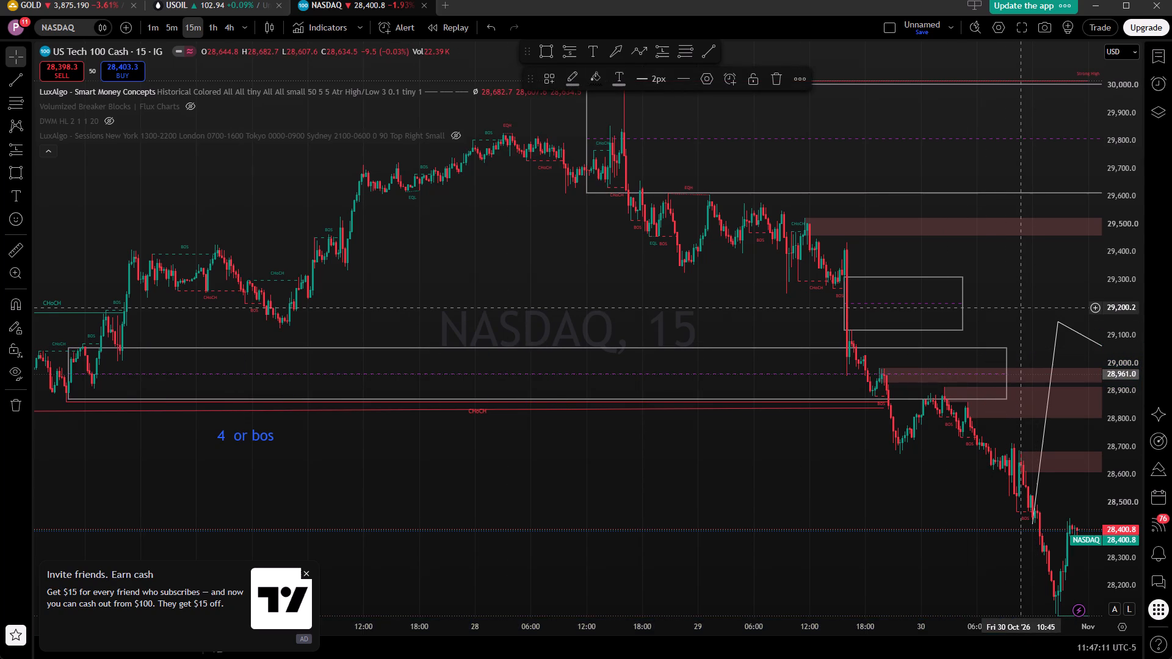
On the 4h chart, delete the three rectangle zones around the late-October drop and the break-of-structure line near 28,830.
{"action": "left_click_drag", "start_coordinate": [879, 497], "coordinate": [863, 497]}
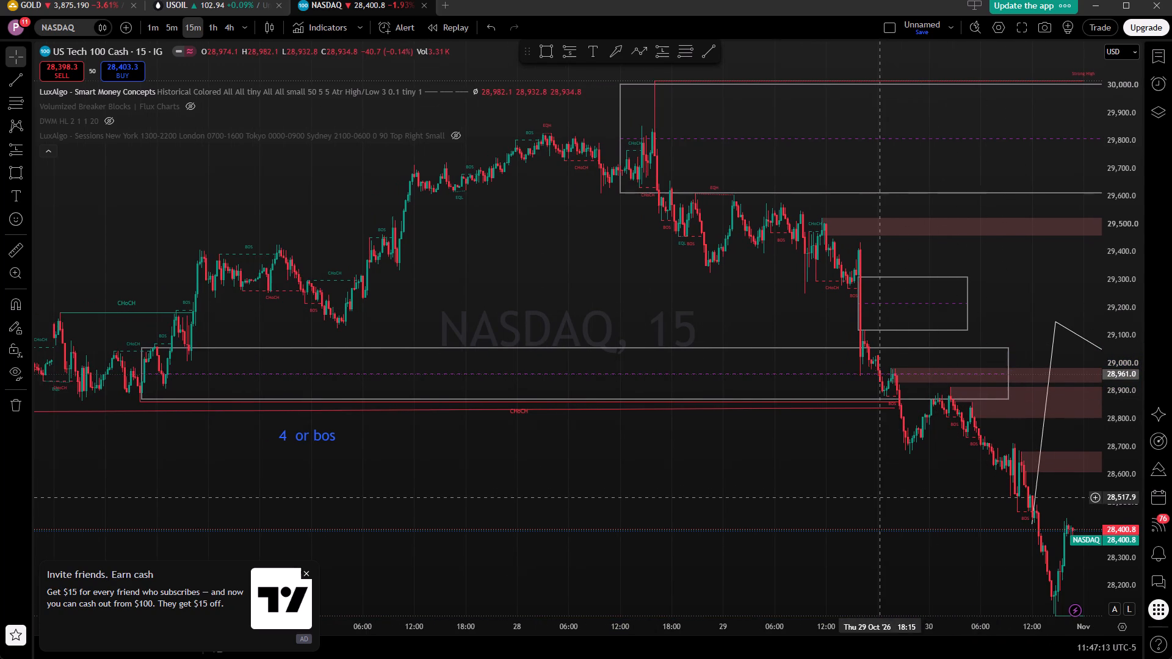
{"action": "left_click_drag", "start_coordinate": [863, 497], "coordinate": [726, 483]}
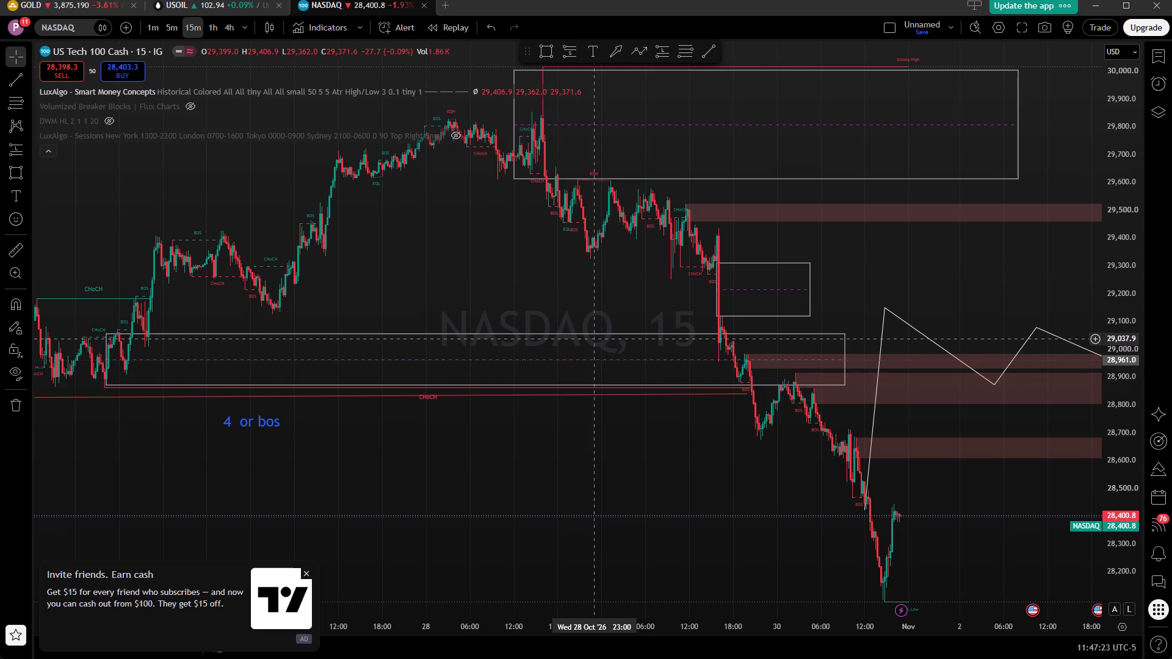
{"action": "left_click", "coordinate": [227, 24]}
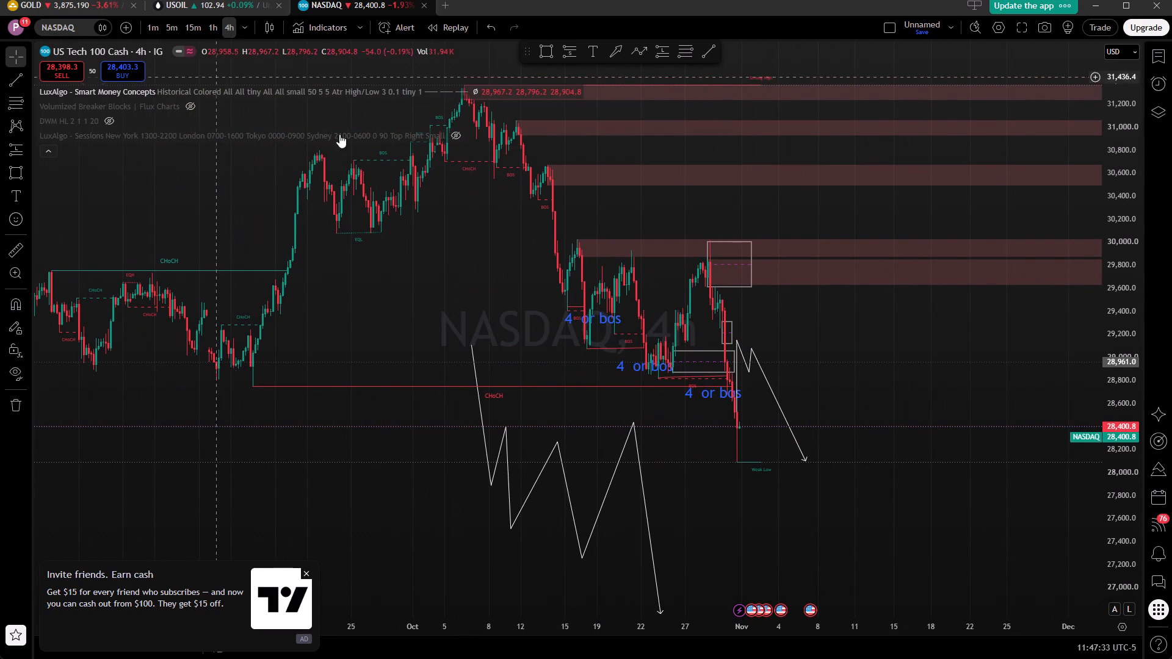
{"action": "left_click", "coordinate": [704, 353]}
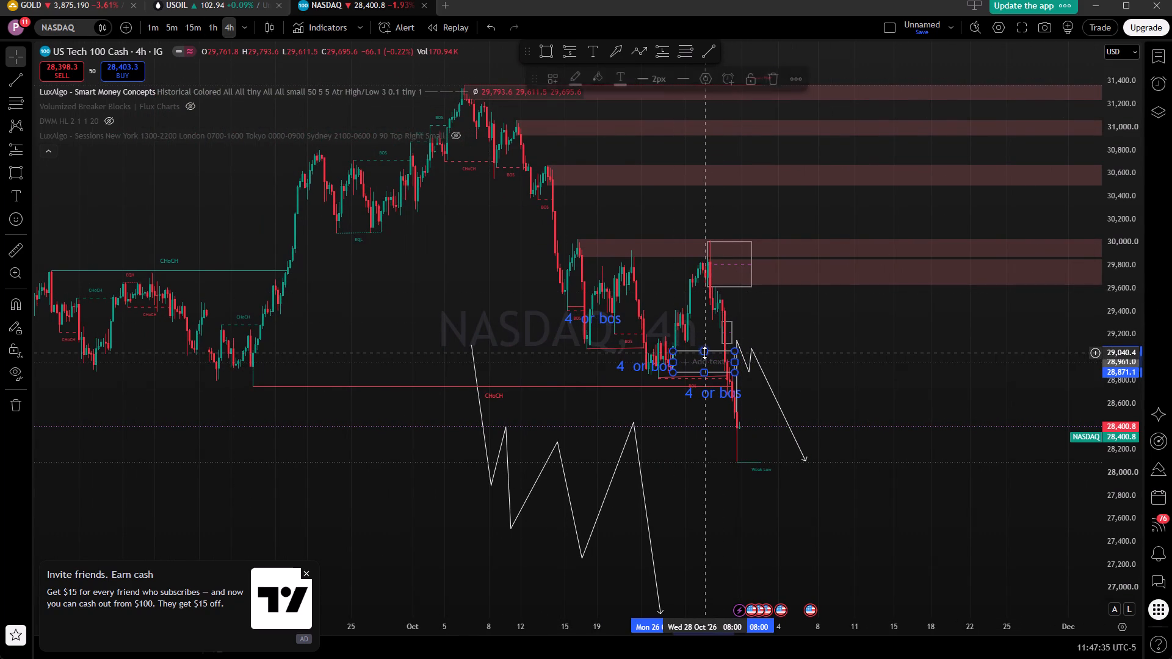
{"action": "key", "text": "Delete"}
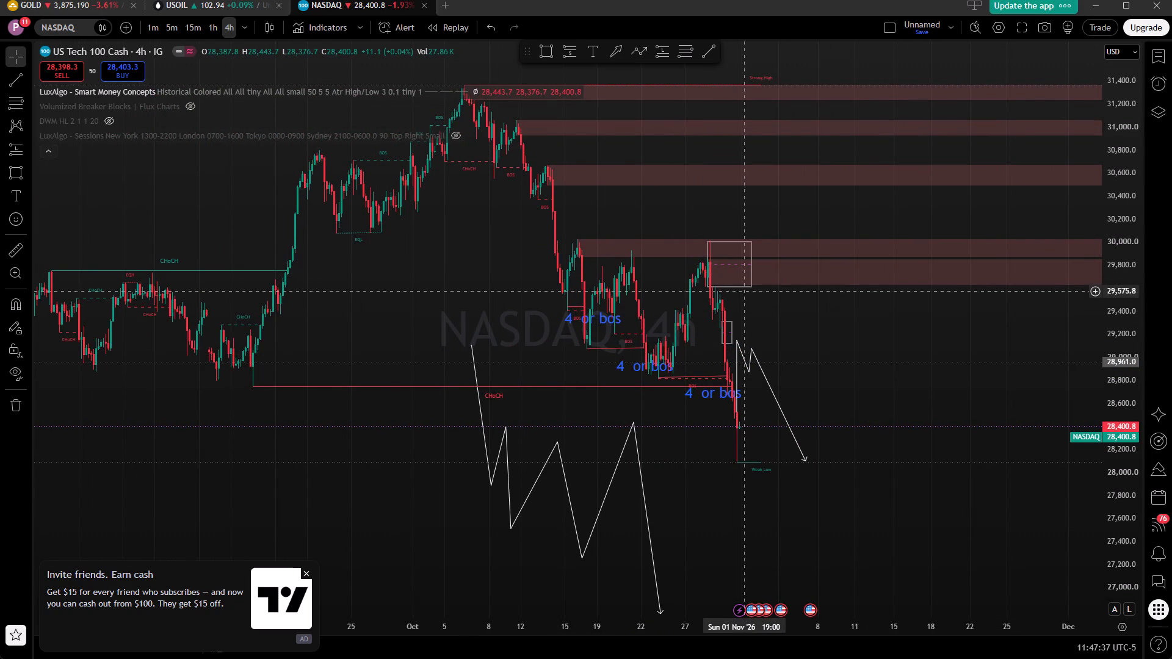
{"action": "left_click", "coordinate": [743, 286]}
{"action": "key", "text": "Delete"}
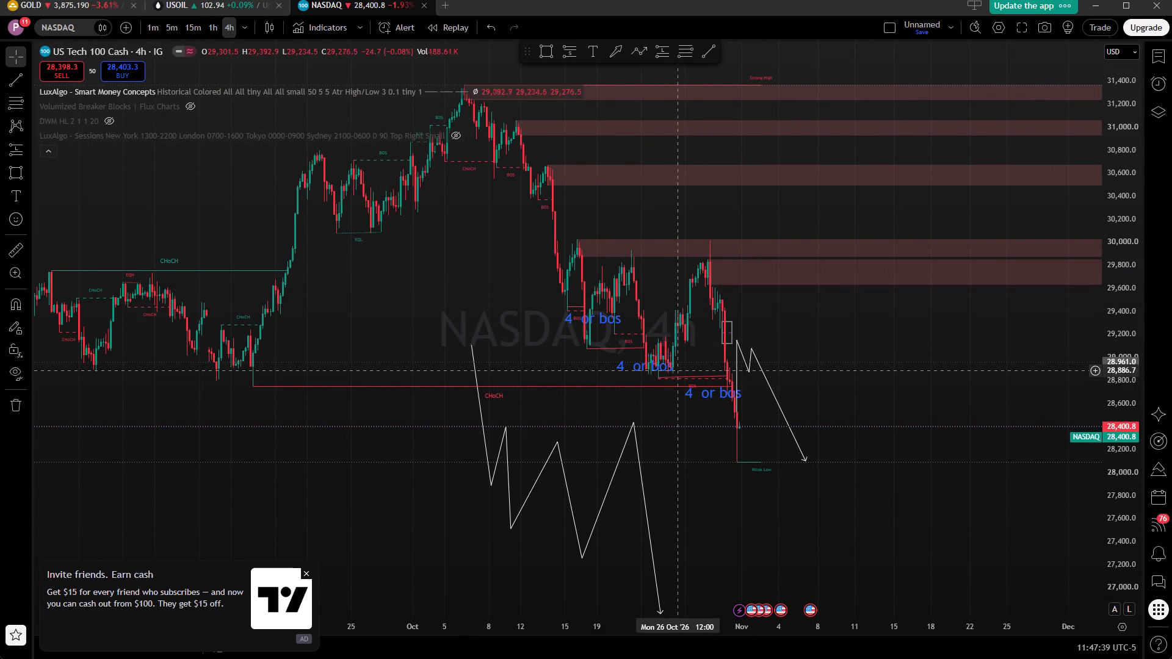
{"action": "left_click", "coordinate": [693, 376]}
{"action": "key", "text": "BackSpace"}
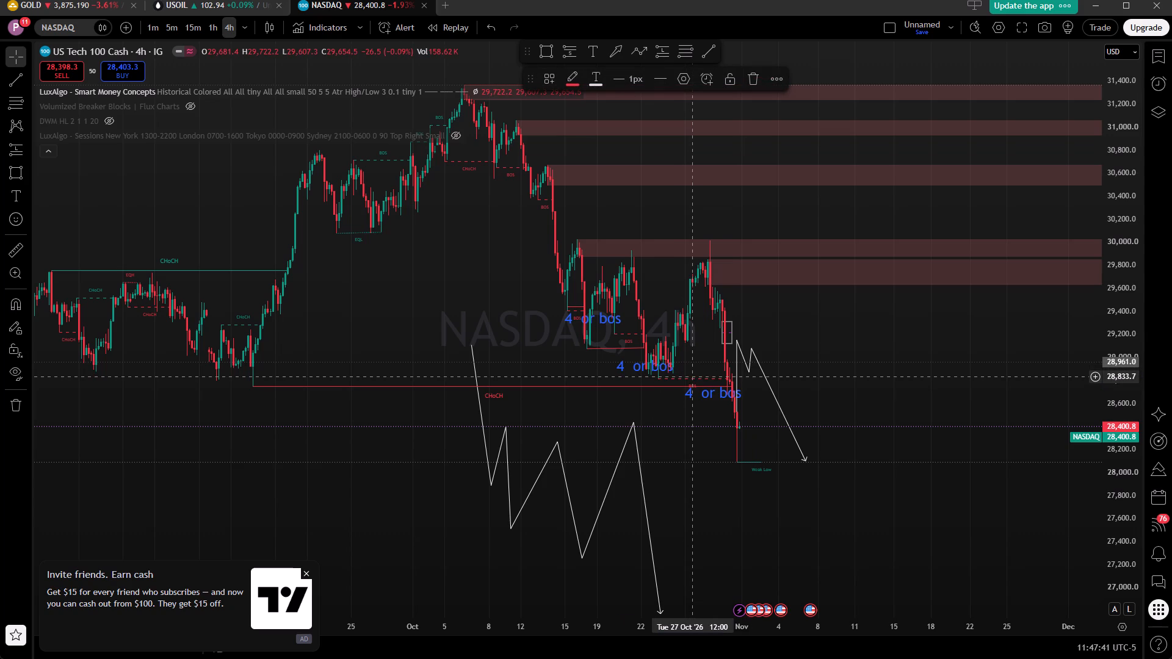
{"action": "left_click", "coordinate": [730, 336]}
{"action": "key", "text": "Delete"}
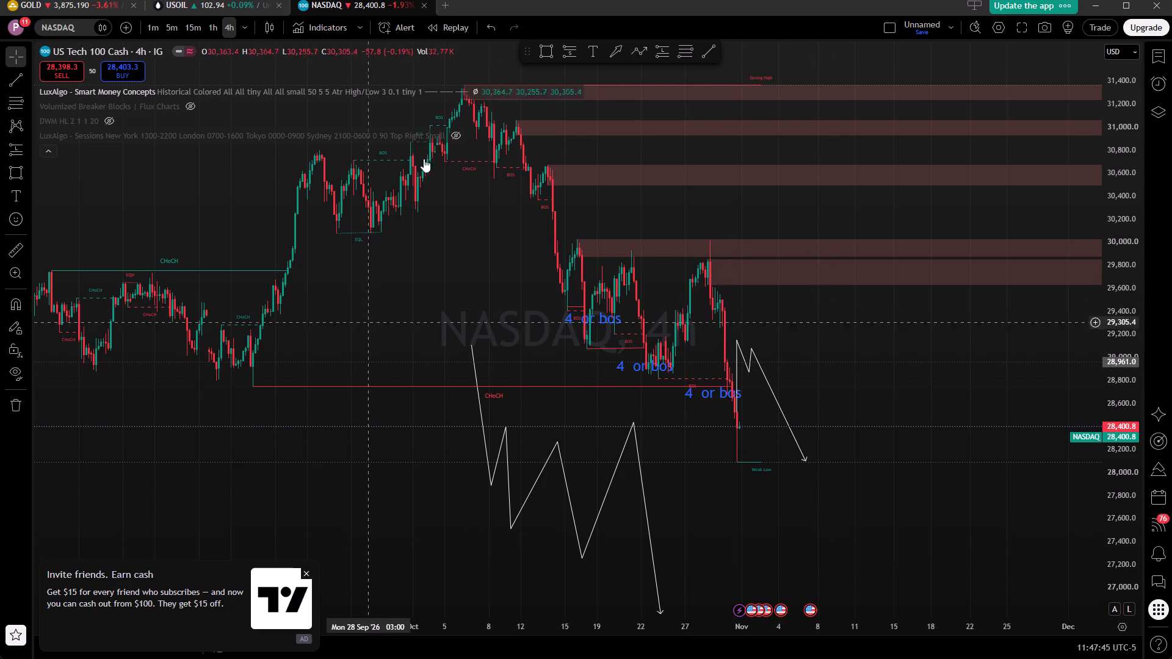
Draw a rectangle zone from the mid-September low, spanning about 29,237 to 28,765 and ending 11 Nov.
{"action": "left_click", "coordinate": [543, 41]}
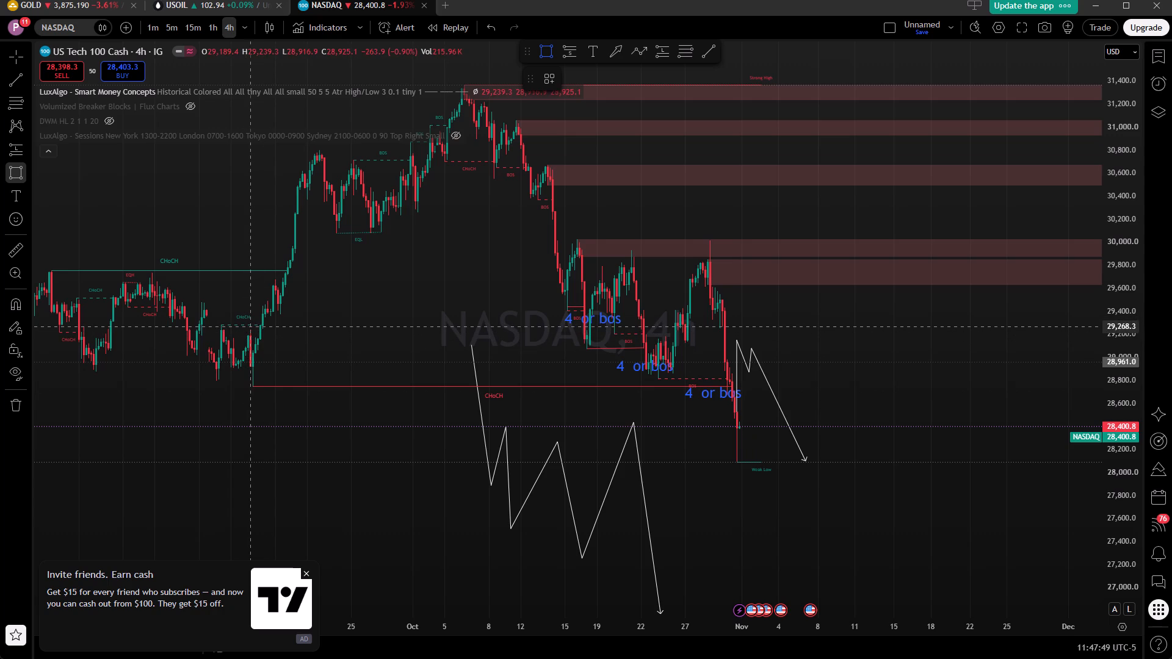
{"action": "left_click_drag", "start_coordinate": [250, 330], "coordinate": [264, 398]}
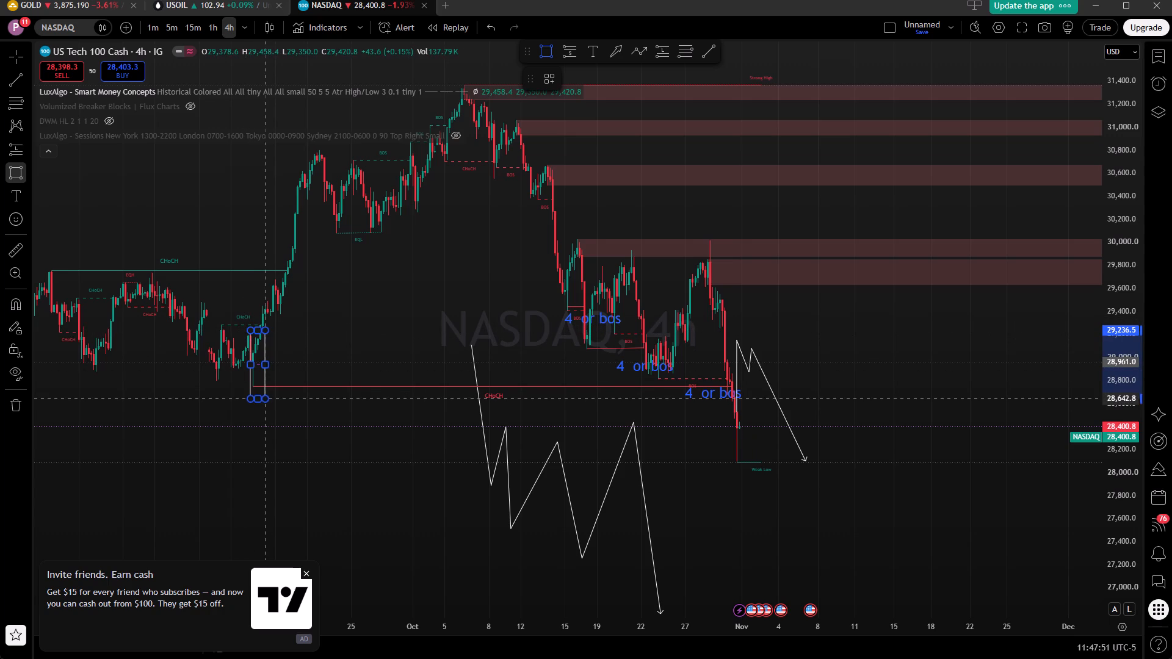
{"action": "left_click_drag", "start_coordinate": [264, 398], "coordinate": [325, 391]}
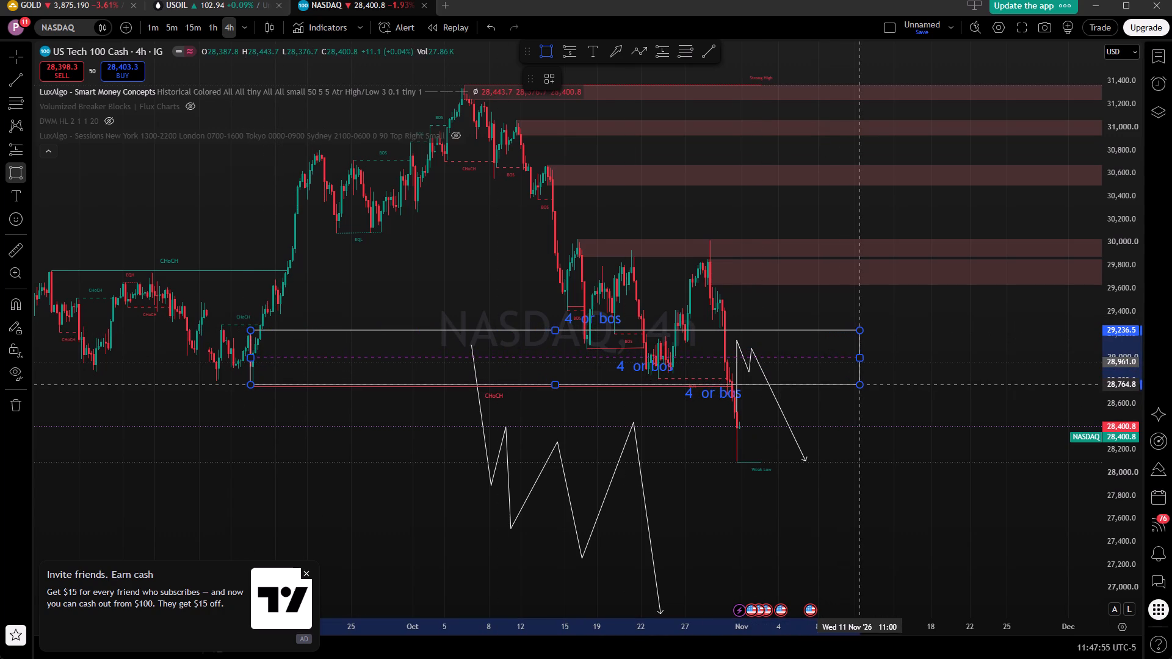
{"action": "left_click", "coordinate": [861, 384]}
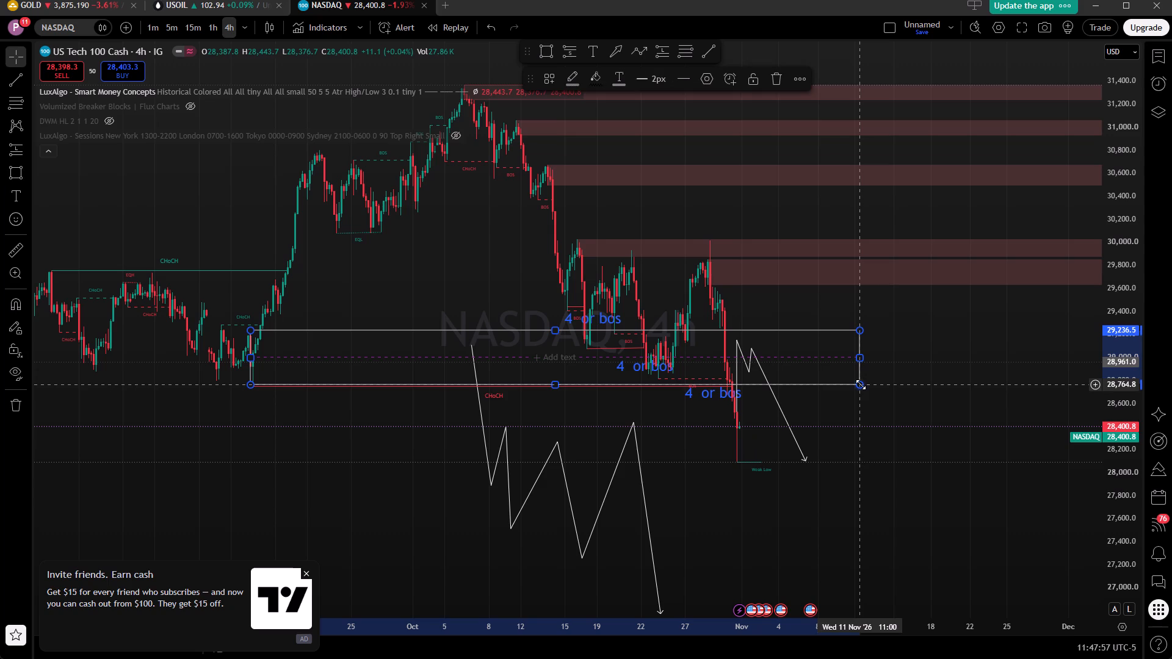
{"action": "left_click", "coordinate": [863, 407]}
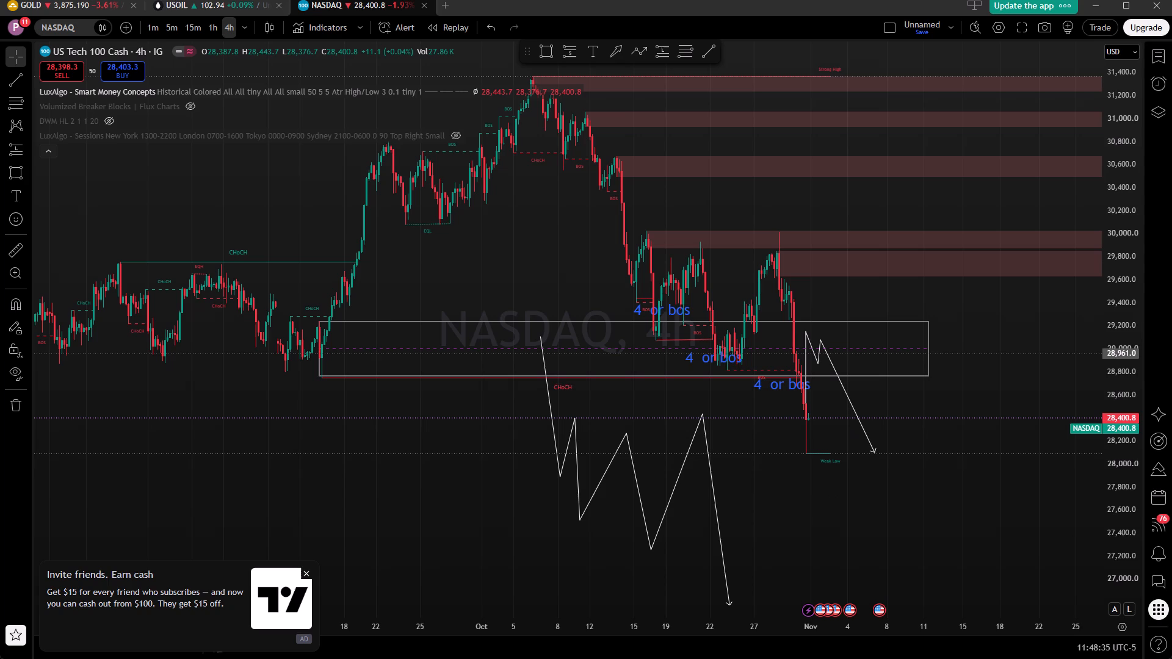
Delete the small projected price path that starts at the latest 4h candles.
{"action": "left_click", "coordinate": [851, 402]}
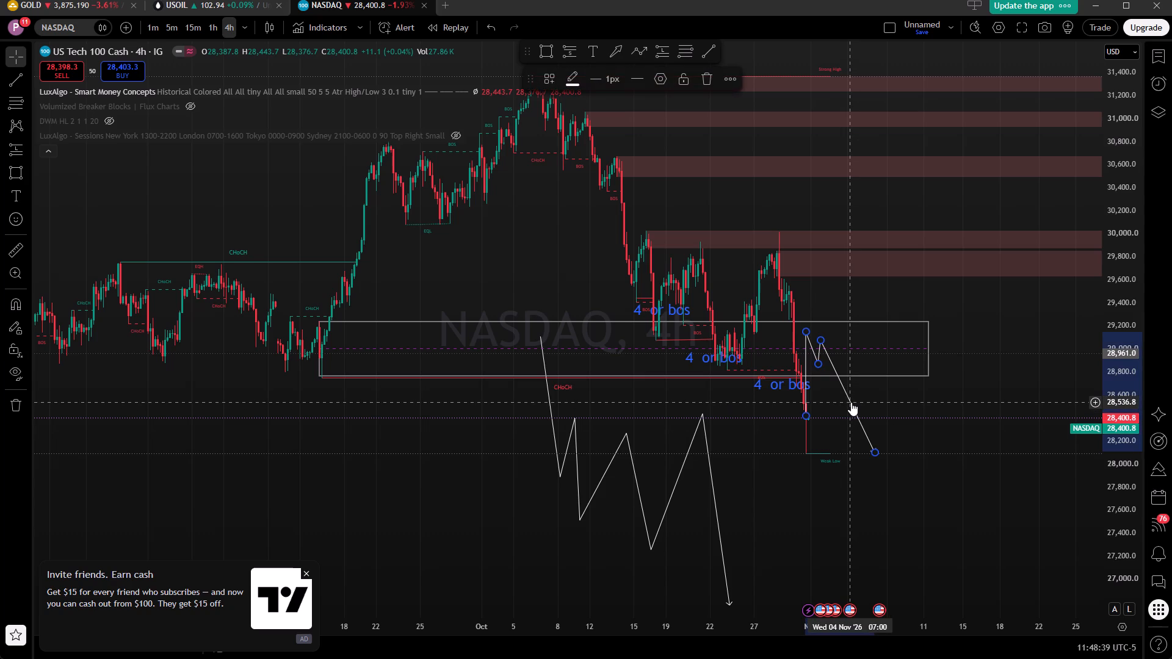
{"action": "key", "text": "Delete"}
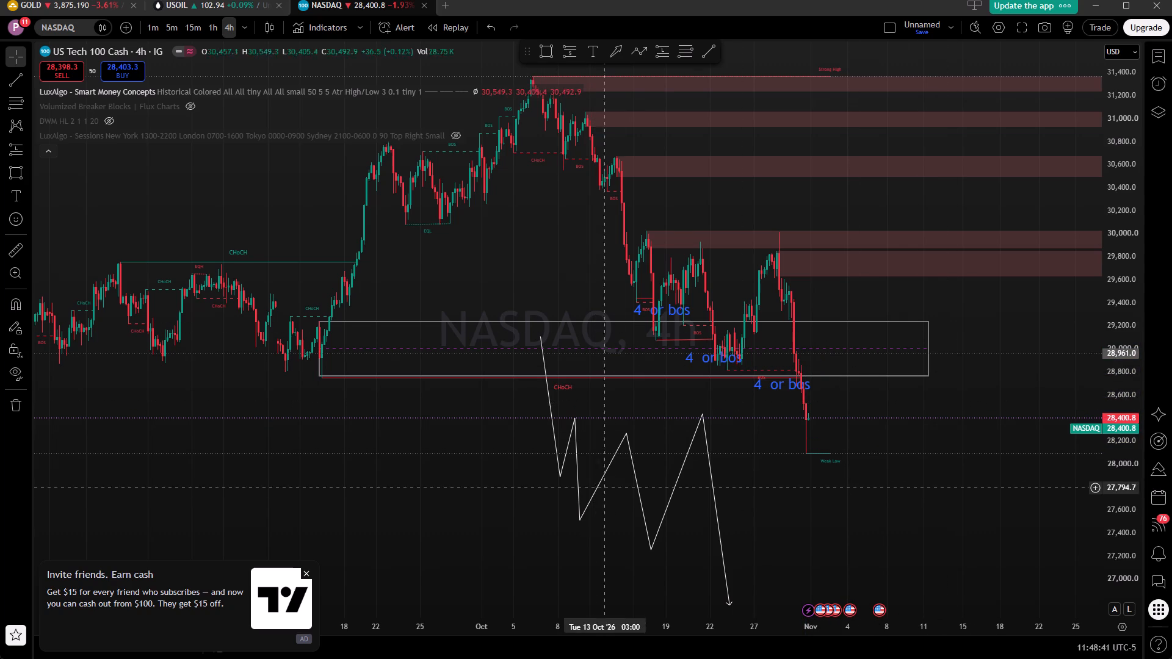
Move the large zigzag path back into September, starting at about 29,380 and ending about 25 Sep.
{"action": "left_click_drag", "start_coordinate": [635, 484], "coordinate": [584, 484]}
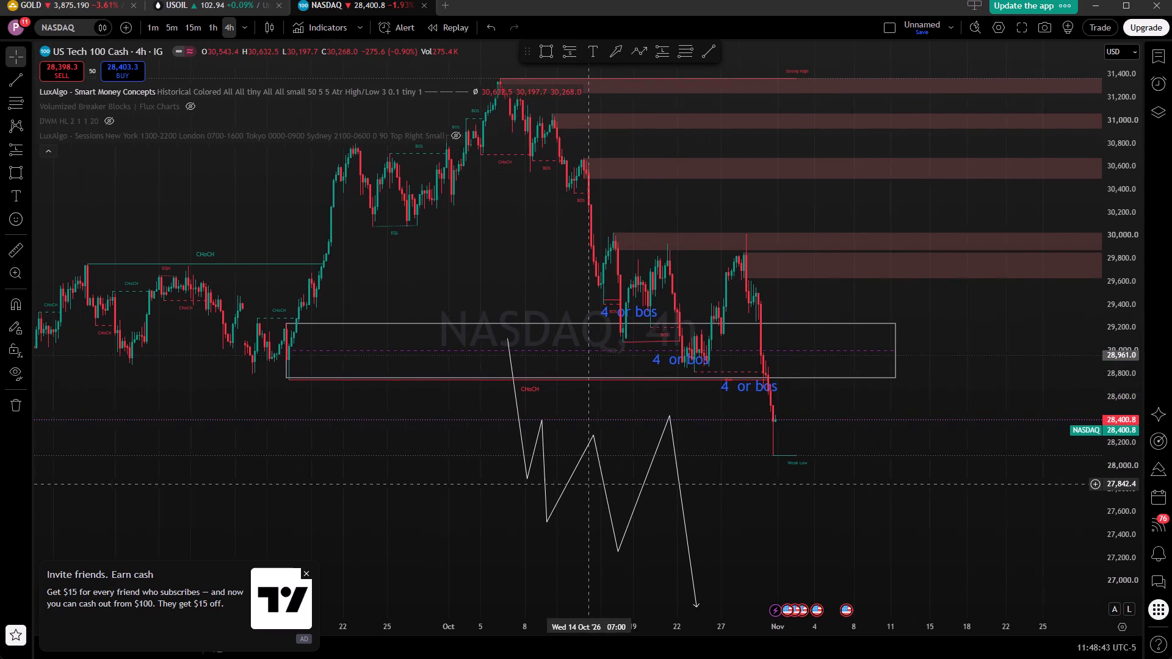
{"action": "left_click_drag", "start_coordinate": [584, 484], "coordinate": [584, 484]}
{"action": "left_click_drag", "start_coordinate": [600, 483], "coordinate": [289, 452]}
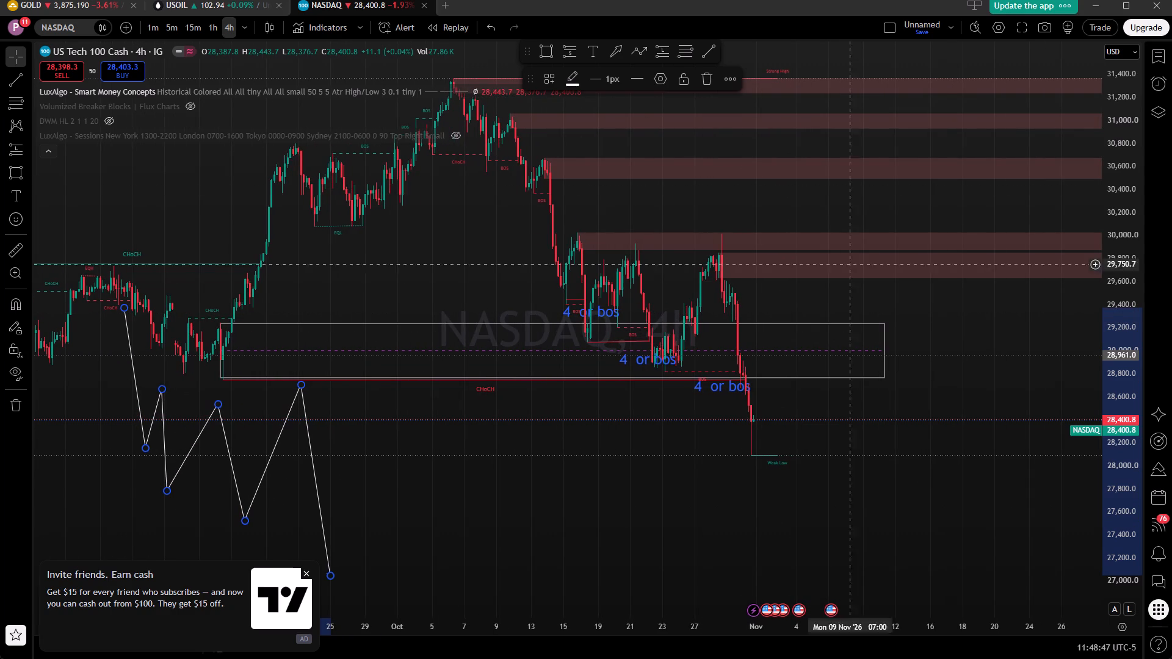
Draw a rectangle zone from 29 Oct 12:00 to 17 Nov, spanning about 29,284 to 28,913.
{"action": "left_click", "coordinate": [543, 49]}
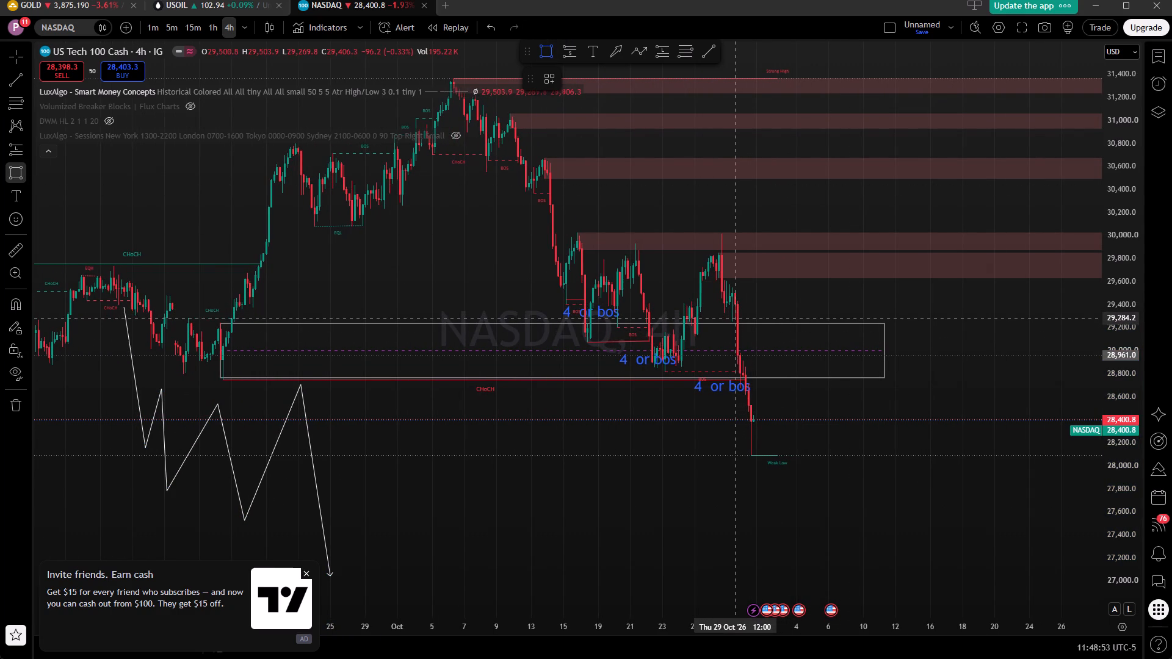
{"action": "left_click", "coordinate": [735, 318]}
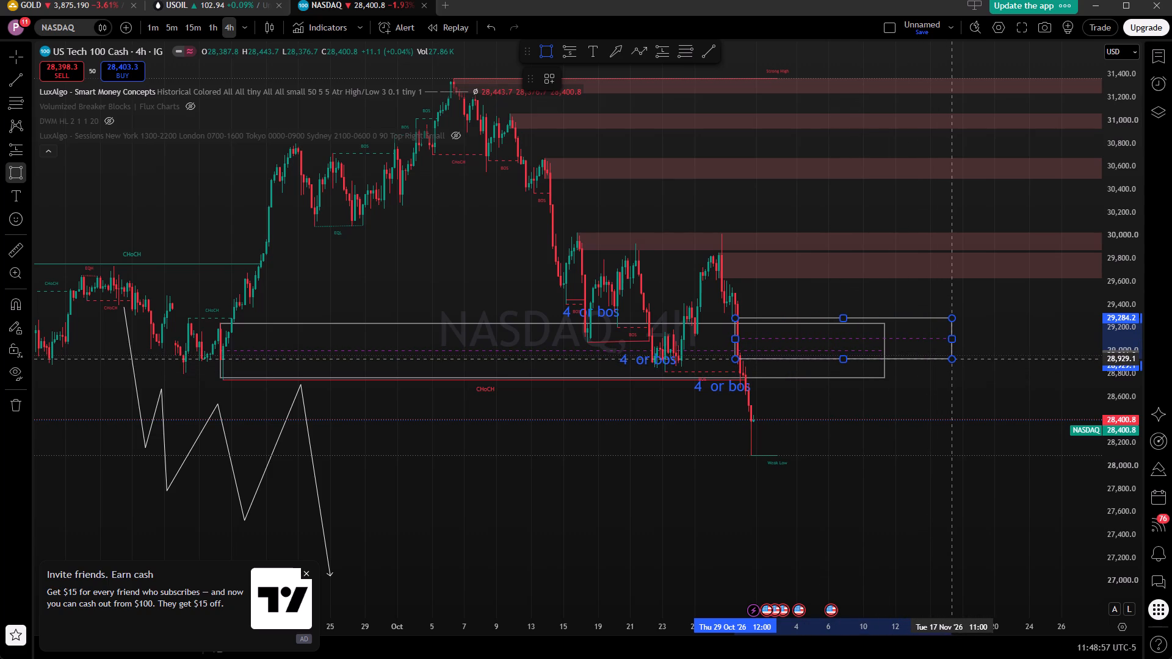
{"action": "left_click", "coordinate": [951, 361]}
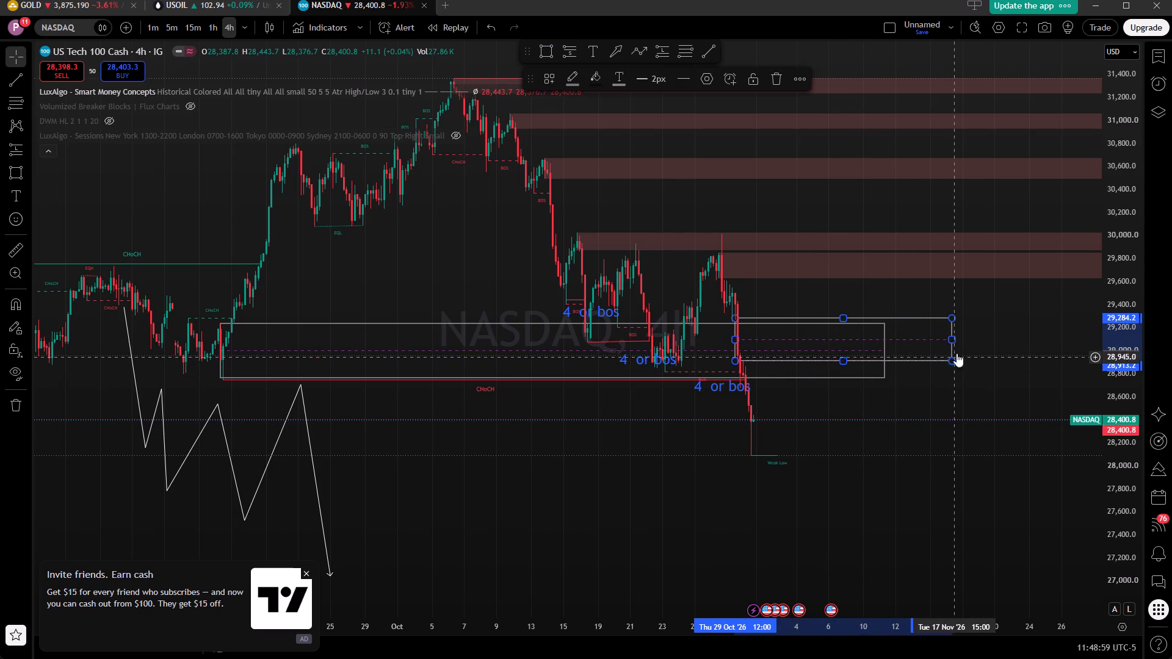
Shorten the new 29 Oct rectangle zone so it ends on 11 Nov, level with the larger zone's end.
{"action": "left_click_drag", "start_coordinate": [952, 337], "coordinate": [884, 338]}
{"action": "left_click", "coordinate": [936, 316]}
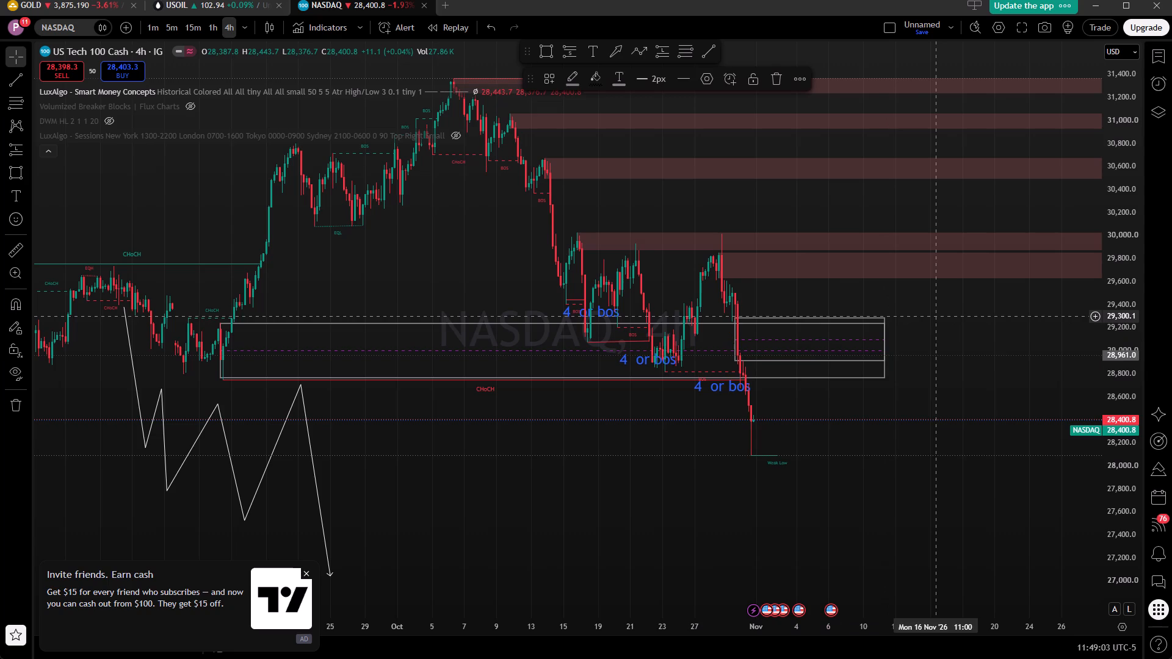
Label the rectangle zone that starts on 29 Oct with the text "POI".
{"action": "left_click", "coordinate": [801, 361]}
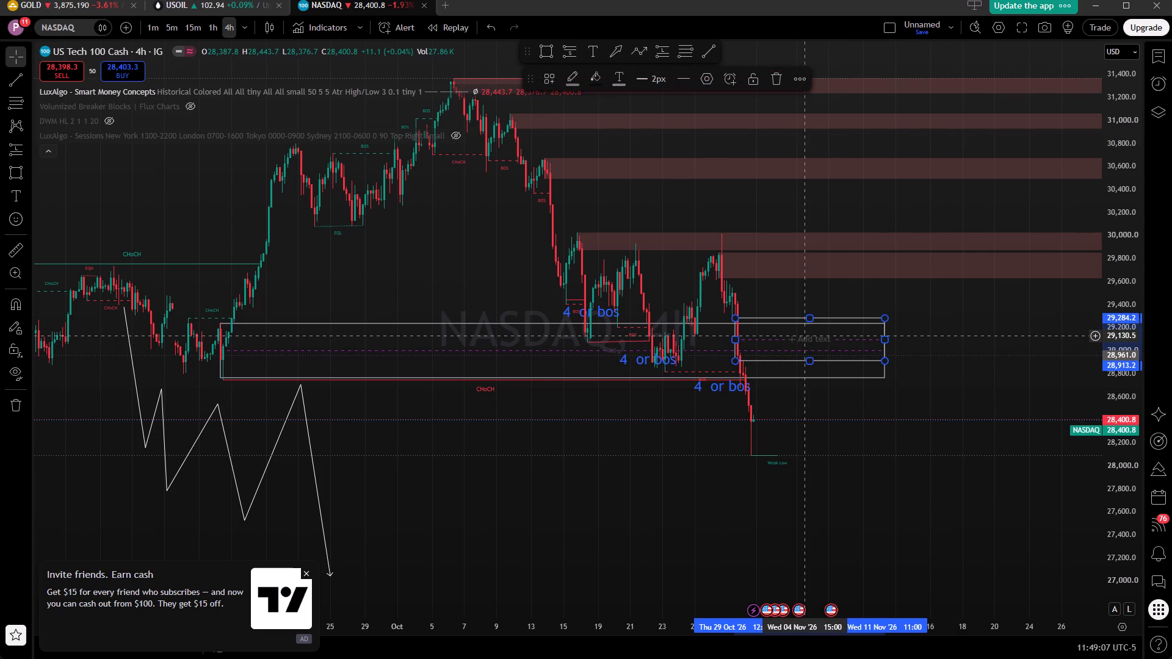
{"action": "left_click", "coordinate": [803, 338]}
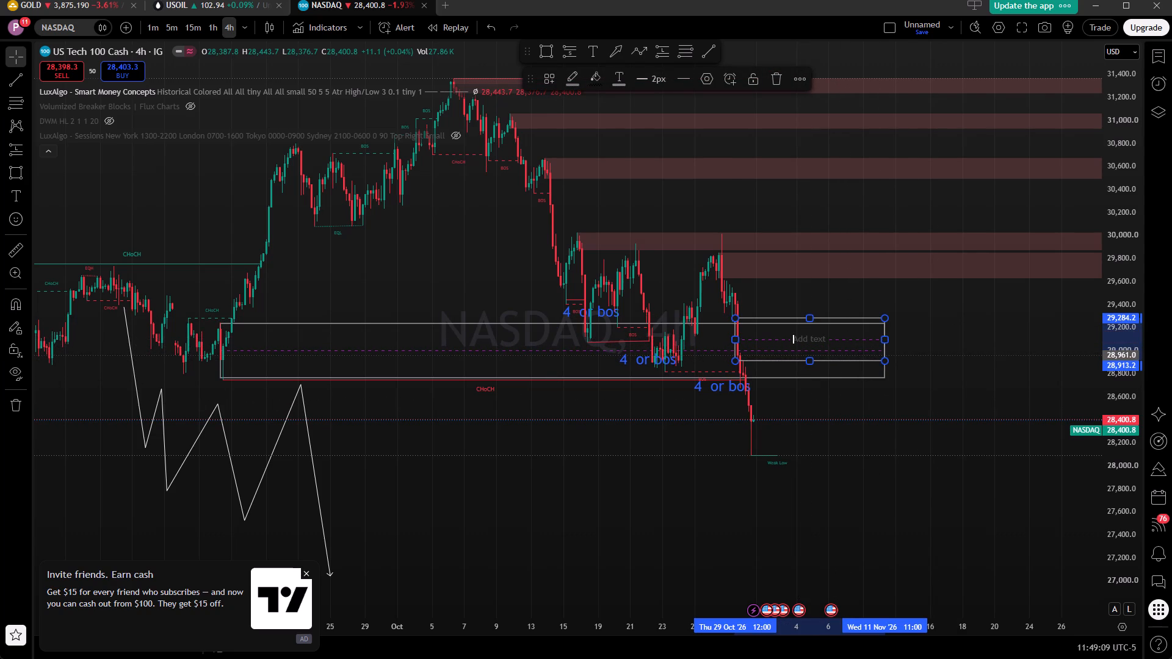
{"action": "type", "text": "POU"}
{"action": "key", "text": "space"}
{"action": "key", "text": "BackSpace"}
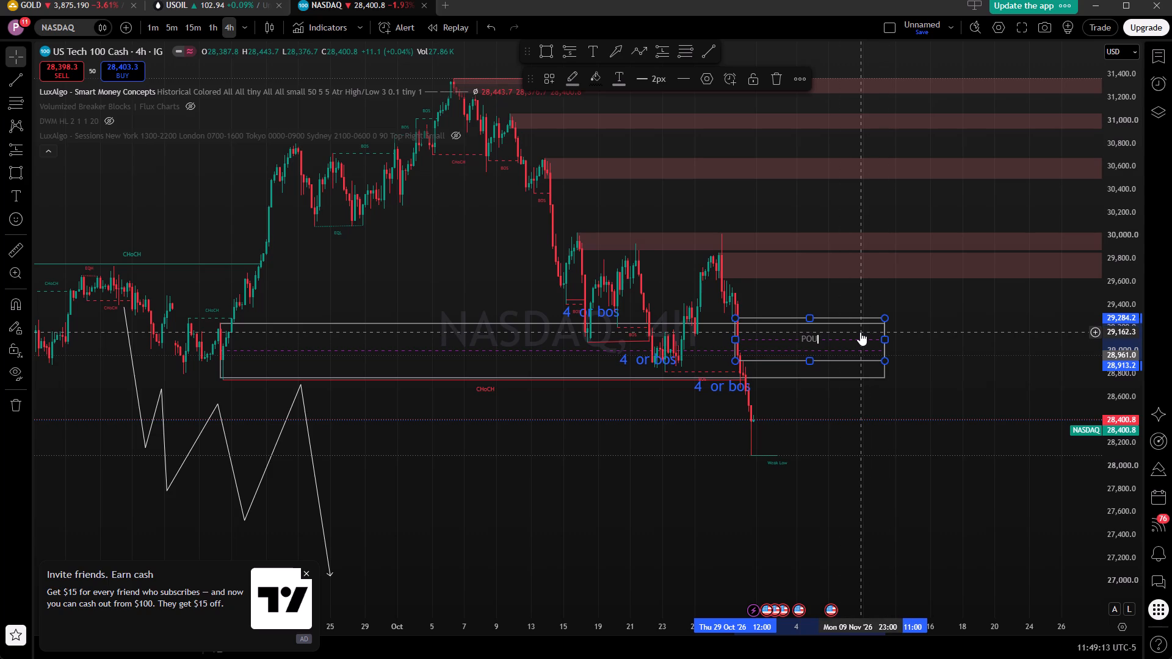
{"action": "key", "text": "BackSpace"}
{"action": "key", "text": "i"}
{"action": "key", "text": "space"}
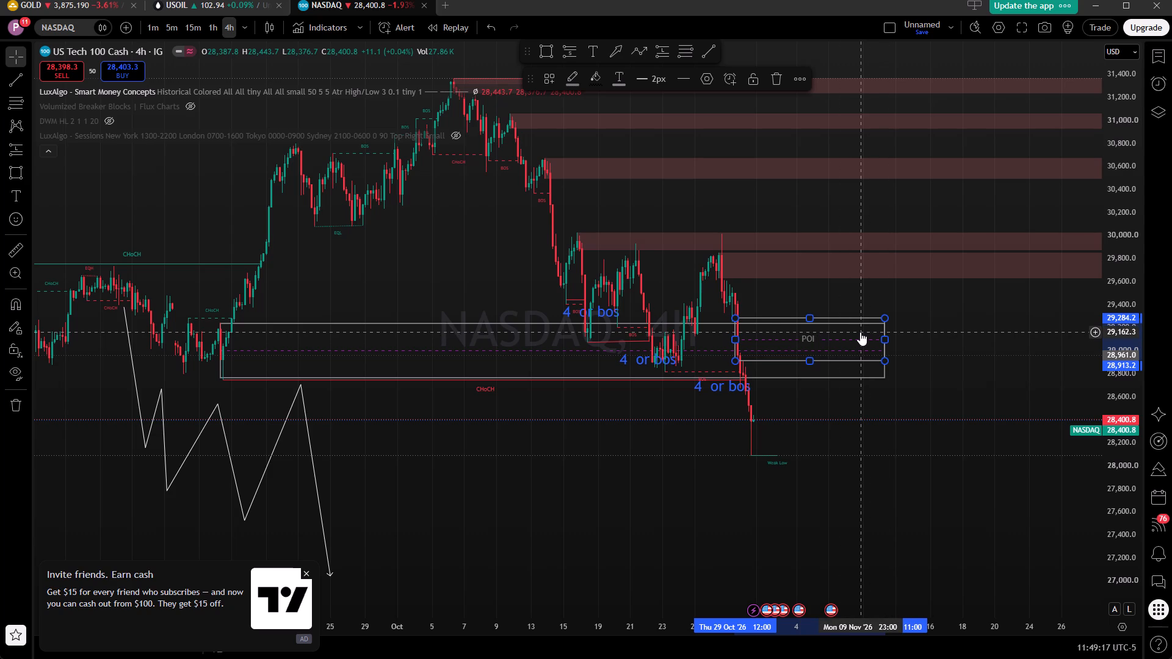
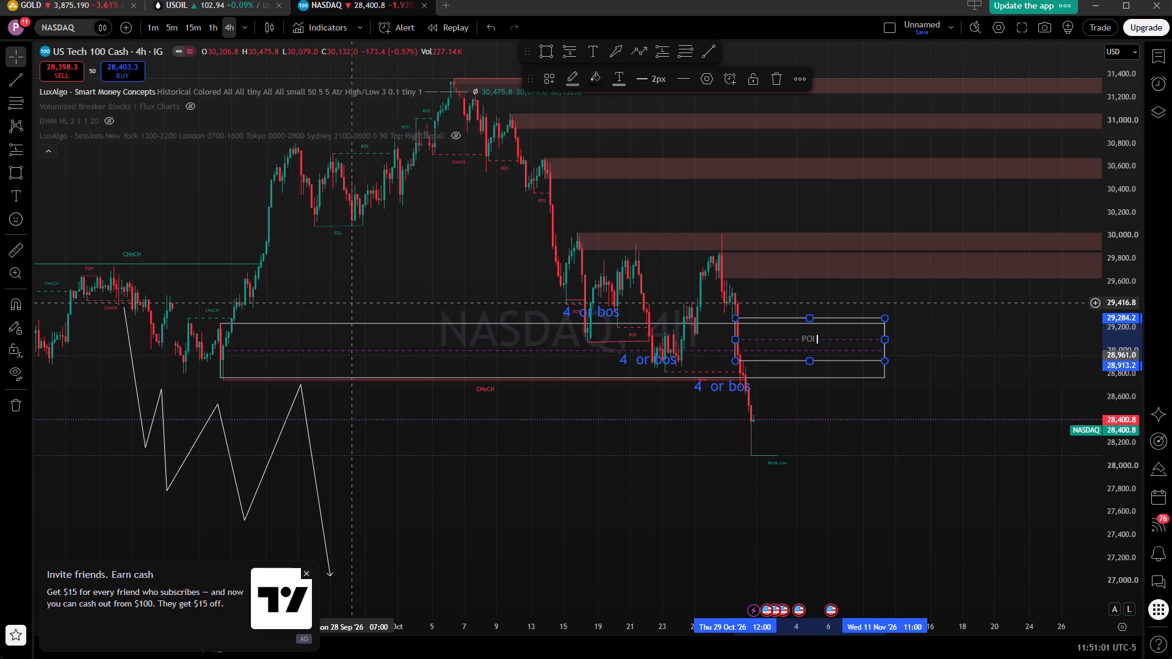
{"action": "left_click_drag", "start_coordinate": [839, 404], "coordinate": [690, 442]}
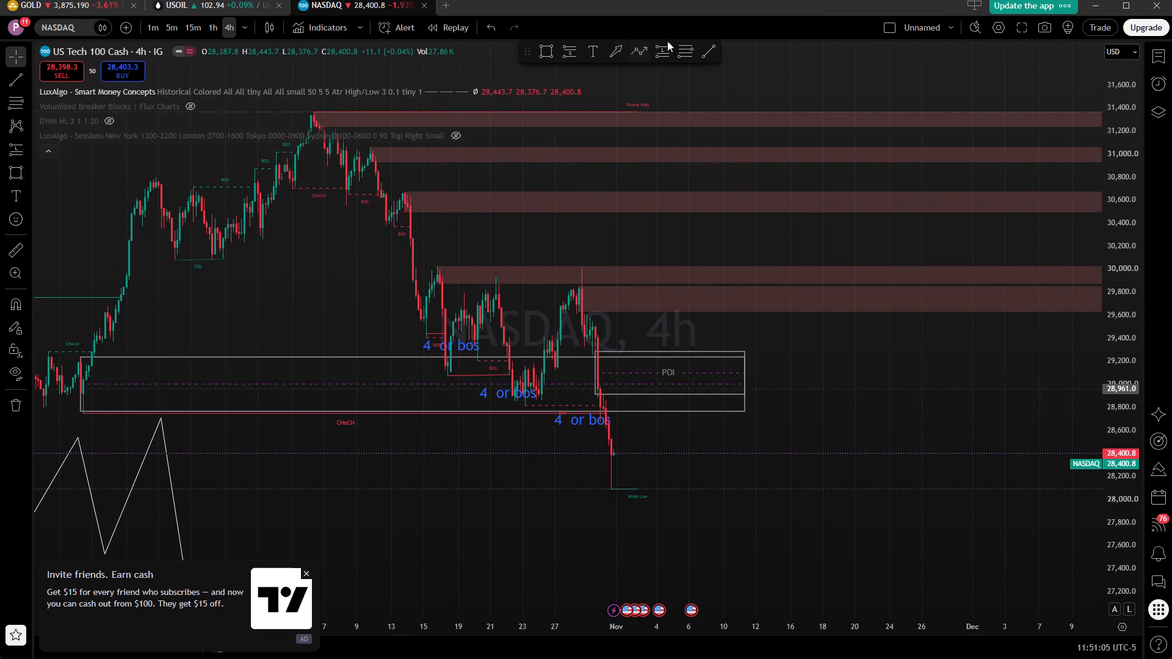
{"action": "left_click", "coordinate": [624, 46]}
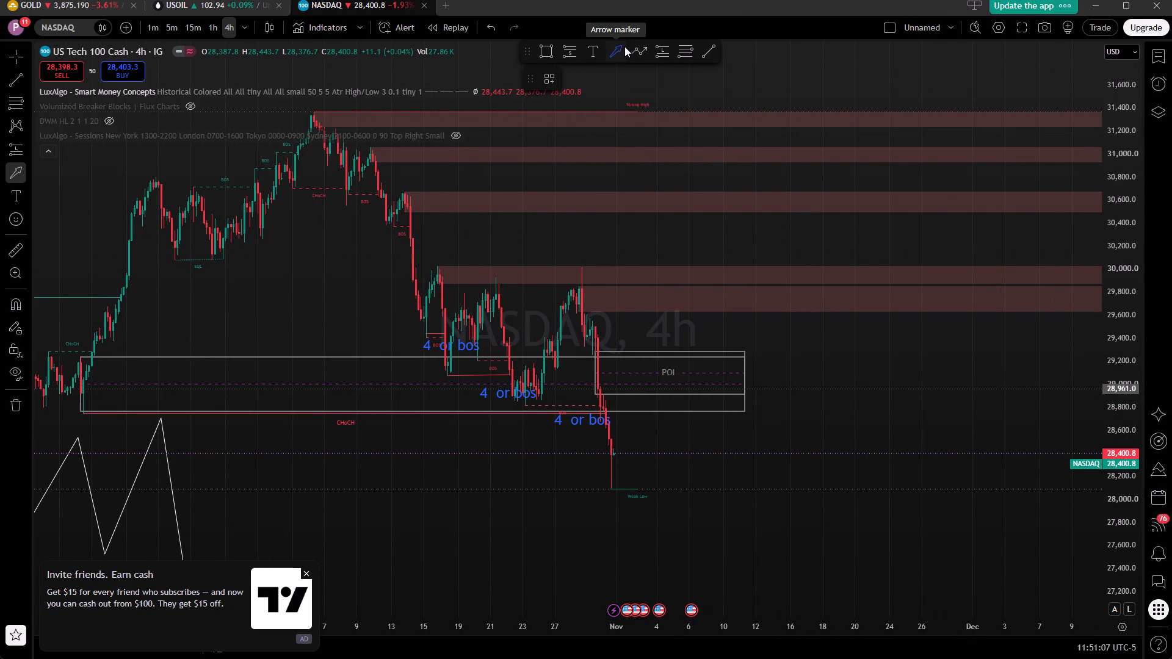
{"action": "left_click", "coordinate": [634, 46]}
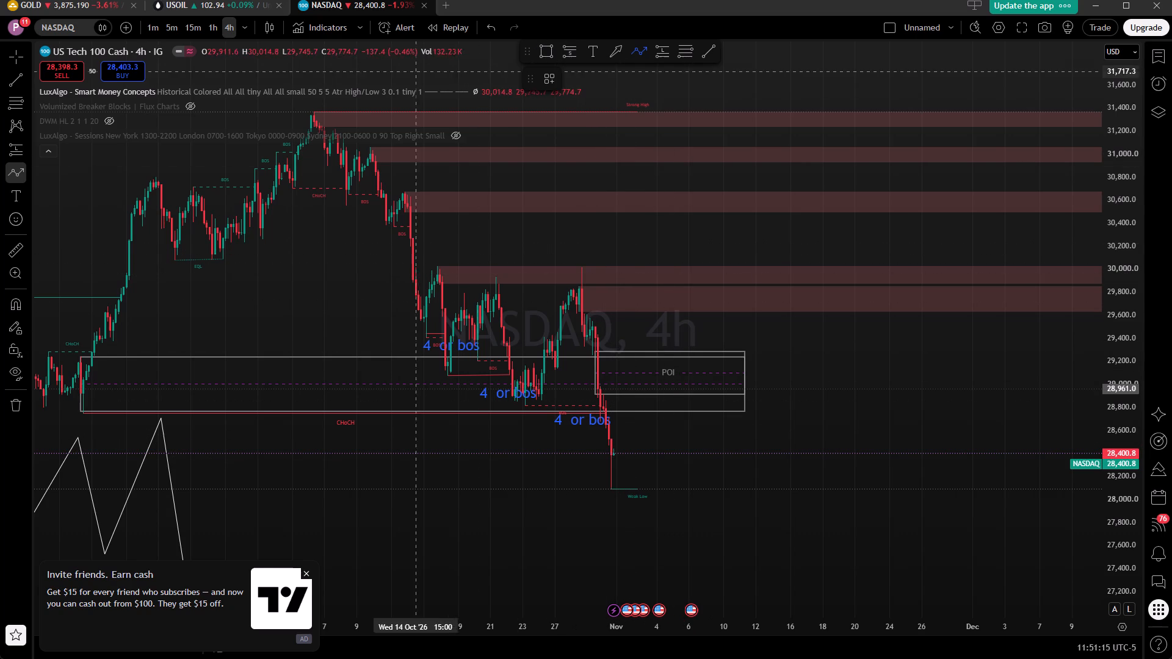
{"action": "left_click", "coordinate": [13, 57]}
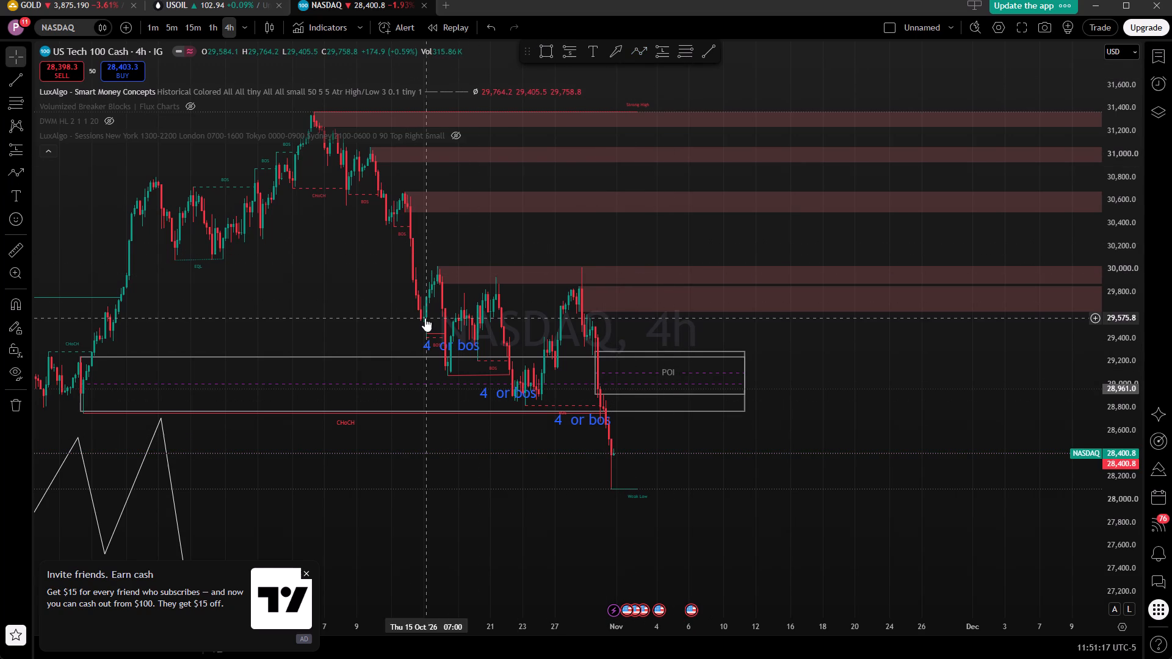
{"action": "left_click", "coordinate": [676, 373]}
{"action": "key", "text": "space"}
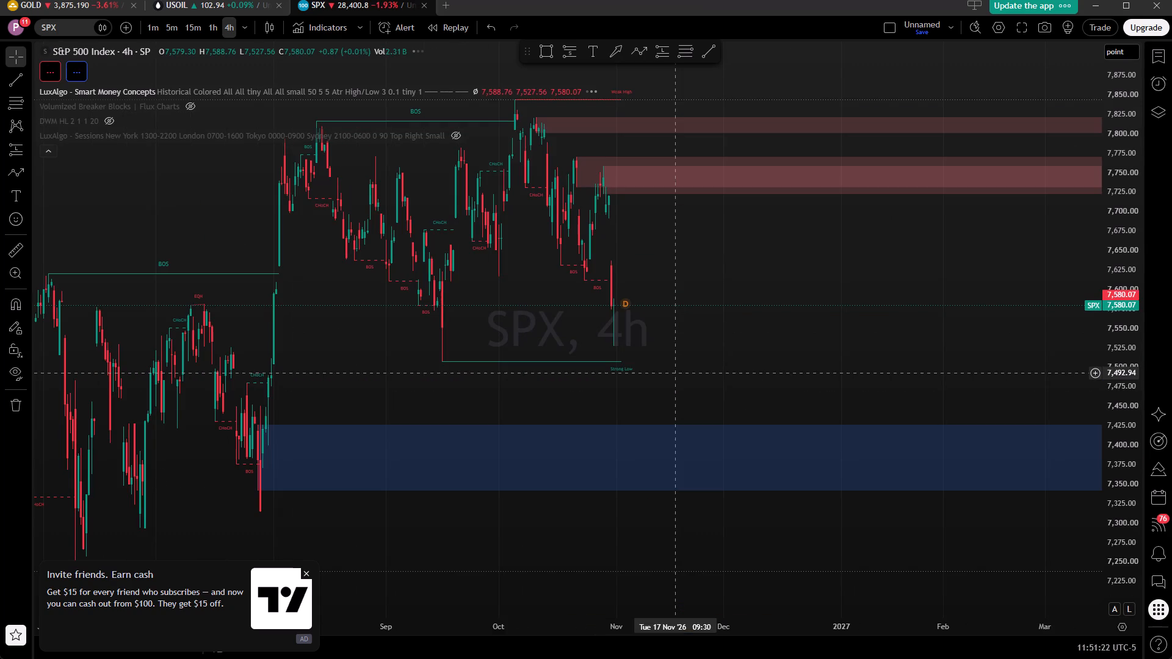
Switch the chart's symbol from SPX to NASDAQ, the US Tech 100 Cash index CFD from IG.
{"action": "left_click", "coordinate": [71, 20]}
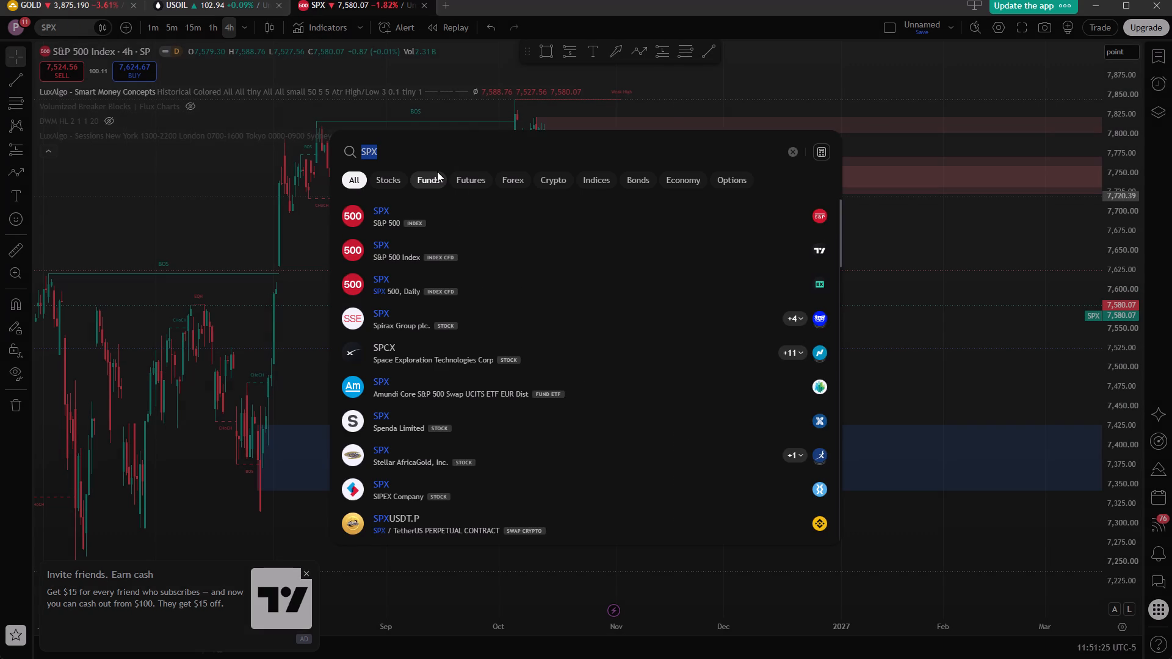
{"action": "key", "text": "BackSpace"}
{"action": "key", "text": "BackSpace"}
{"action": "key", "text": "BackSpace"}
{"action": "type", "text": "NASD"}
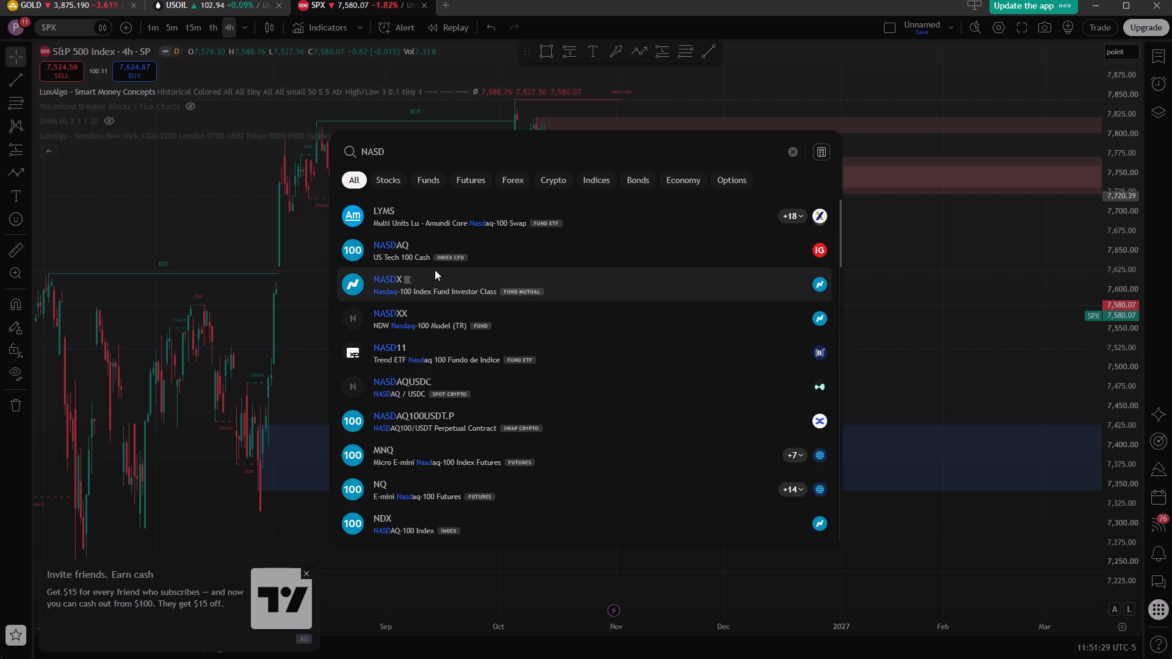
{"action": "left_click", "coordinate": [519, 243]}
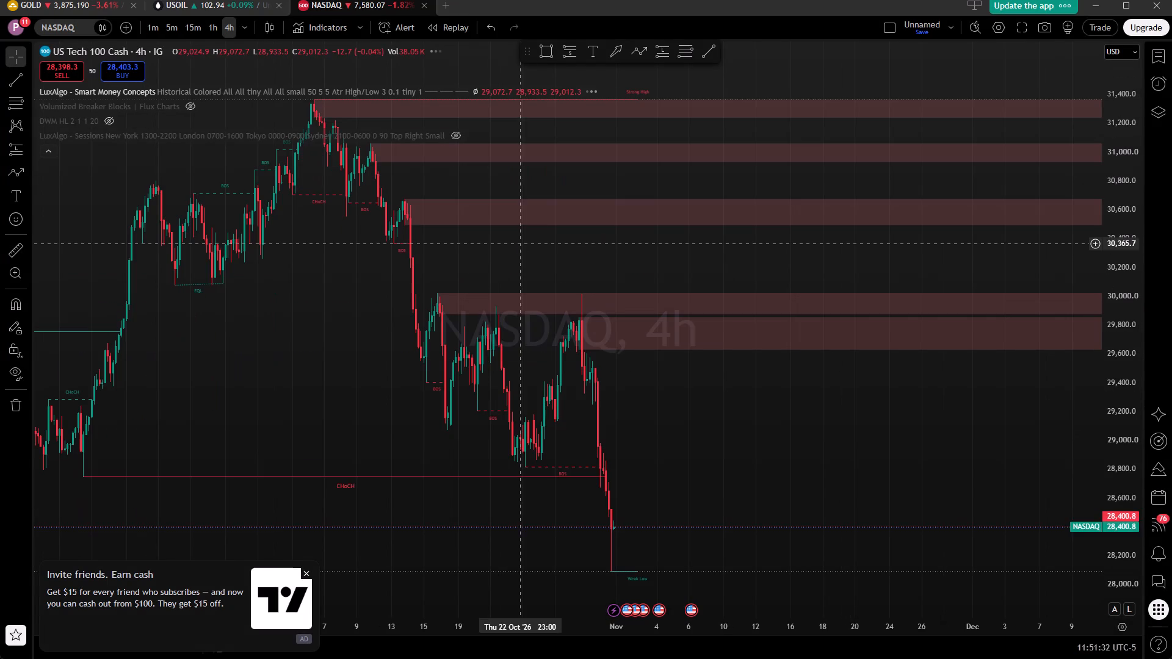
Extend the text of the "POI" rectangle zone to read "POI 4 FVJ".
{"action": "left_click_drag", "start_coordinate": [541, 261], "coordinate": [463, 180]}
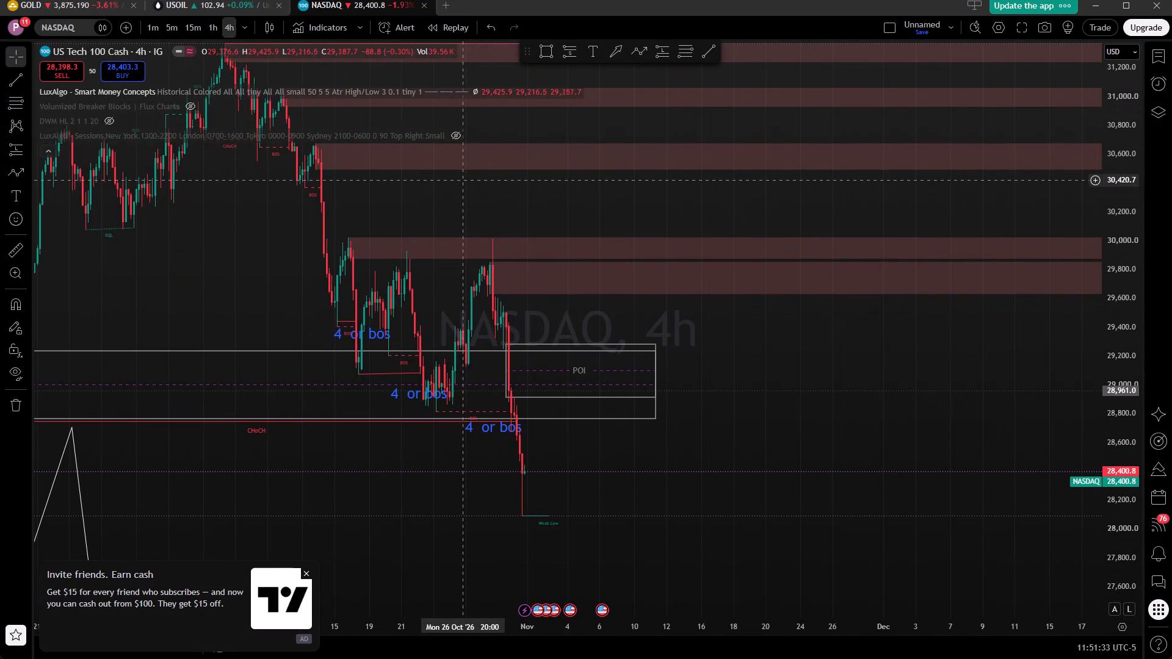
{"action": "left_click", "coordinate": [584, 366]}
{"action": "left_click", "coordinate": [584, 367]}
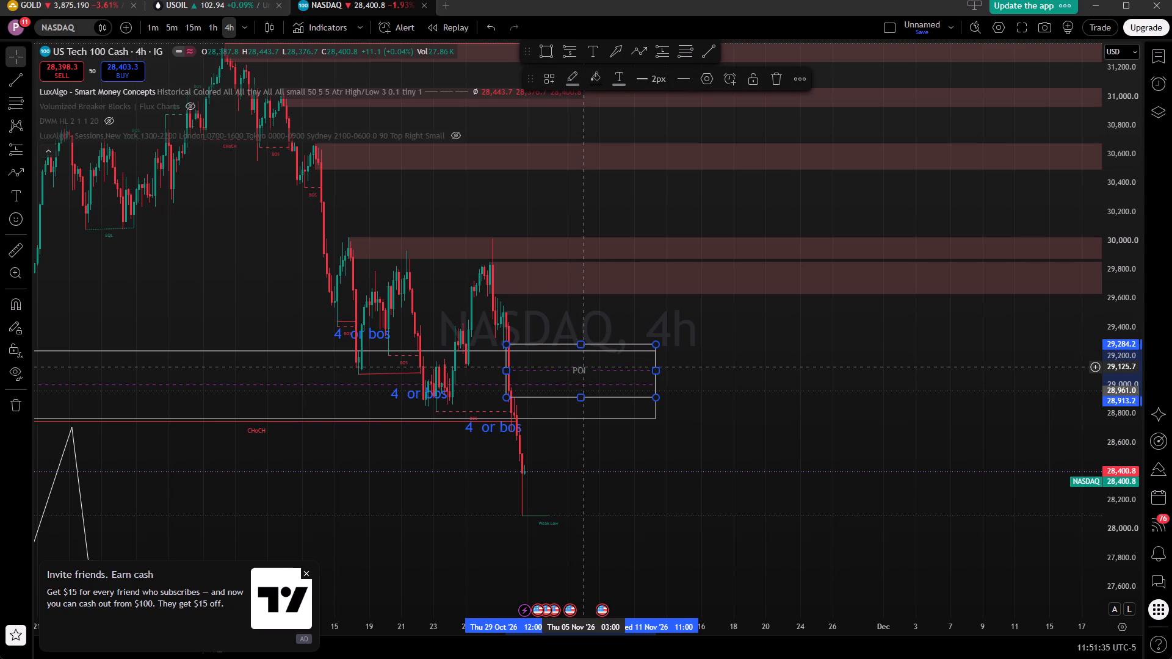
{"action": "key", "text": "space"}
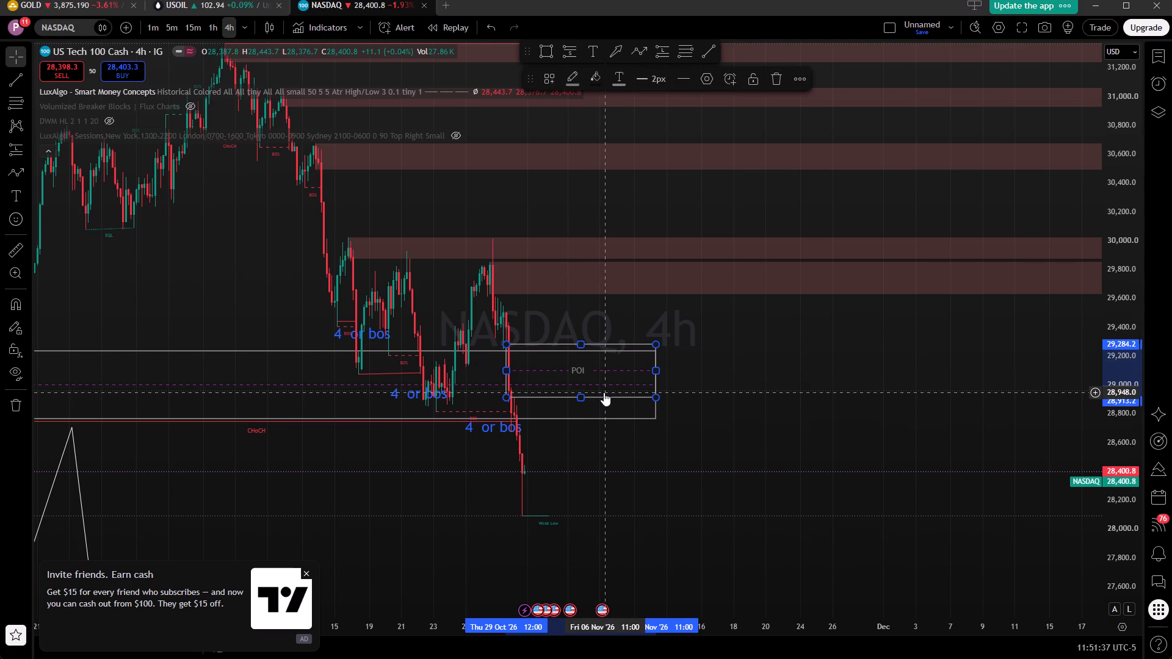
{"action": "type", "text": "4"}
{"action": "key", "text": "space"}
{"action": "type", "text": "FVJ"}
{"action": "left_click", "coordinate": [822, 334]}
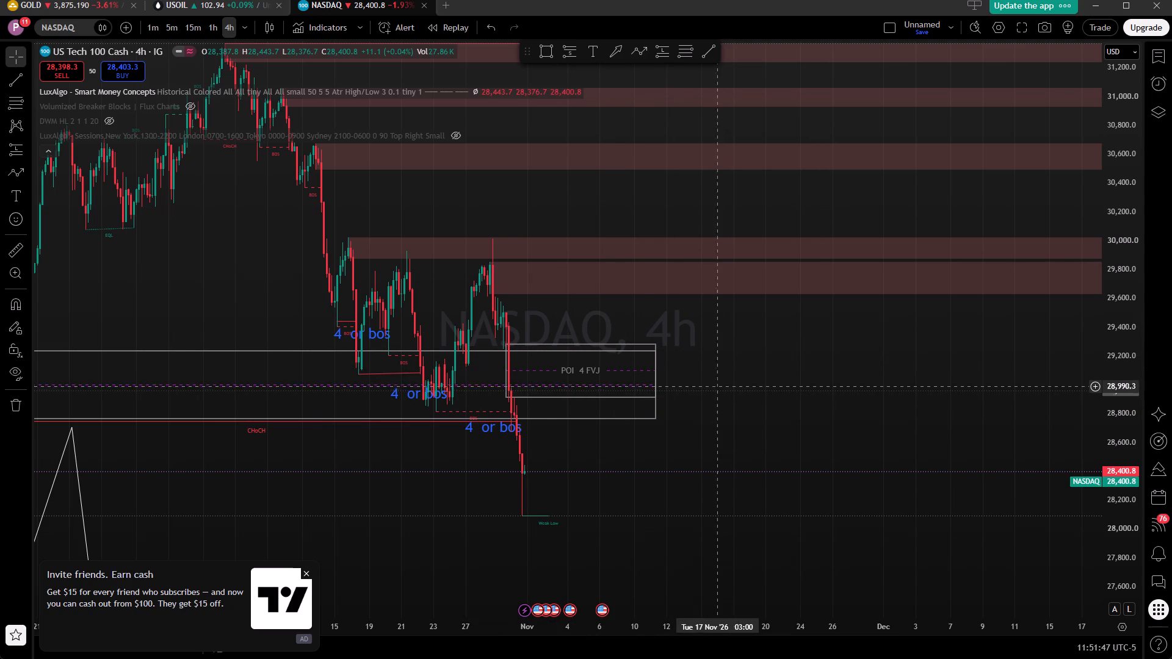
Shorten the larger rectangle zone so it ends where the POI zone starts on 29 Oct, keeping its lower edge at about 28,770.
{"action": "left_click", "coordinate": [621, 436]}
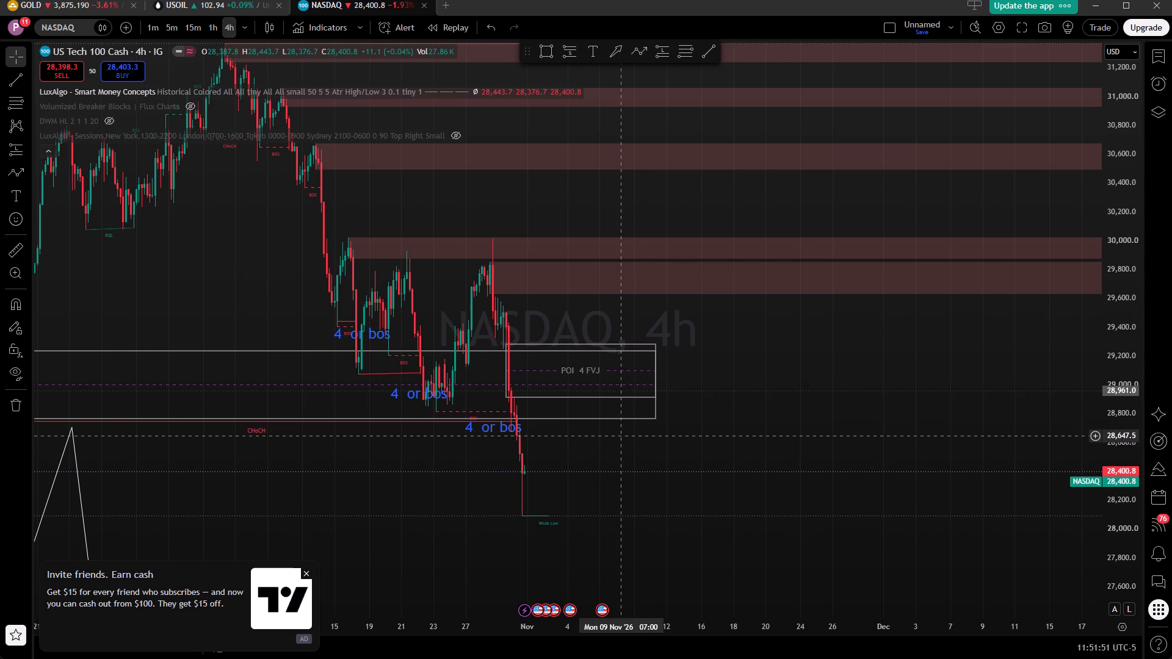
{"action": "left_click_drag", "start_coordinate": [657, 420], "coordinate": [524, 400]}
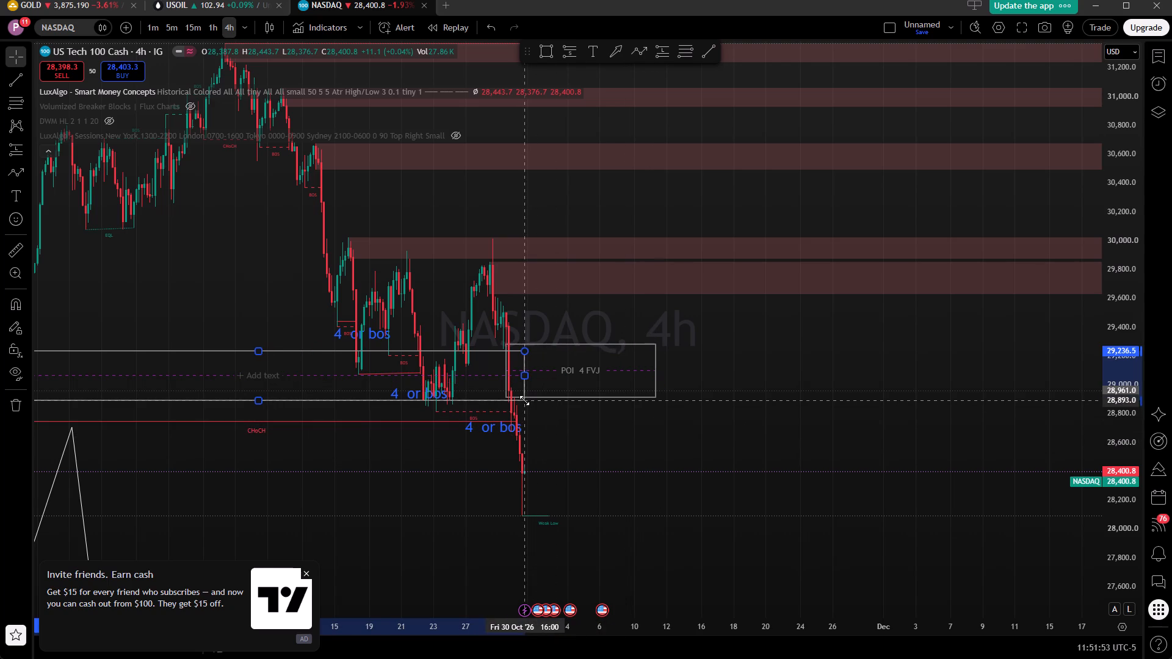
{"action": "left_click_drag", "start_coordinate": [524, 400], "coordinate": [507, 417]}
{"action": "left_click", "coordinate": [595, 425]}
Show the hidden Volumized Breaker Blocks | Flux Charts indicator on the chart.
{"action": "left_click_drag", "start_coordinate": [595, 425], "coordinate": [754, 402]}
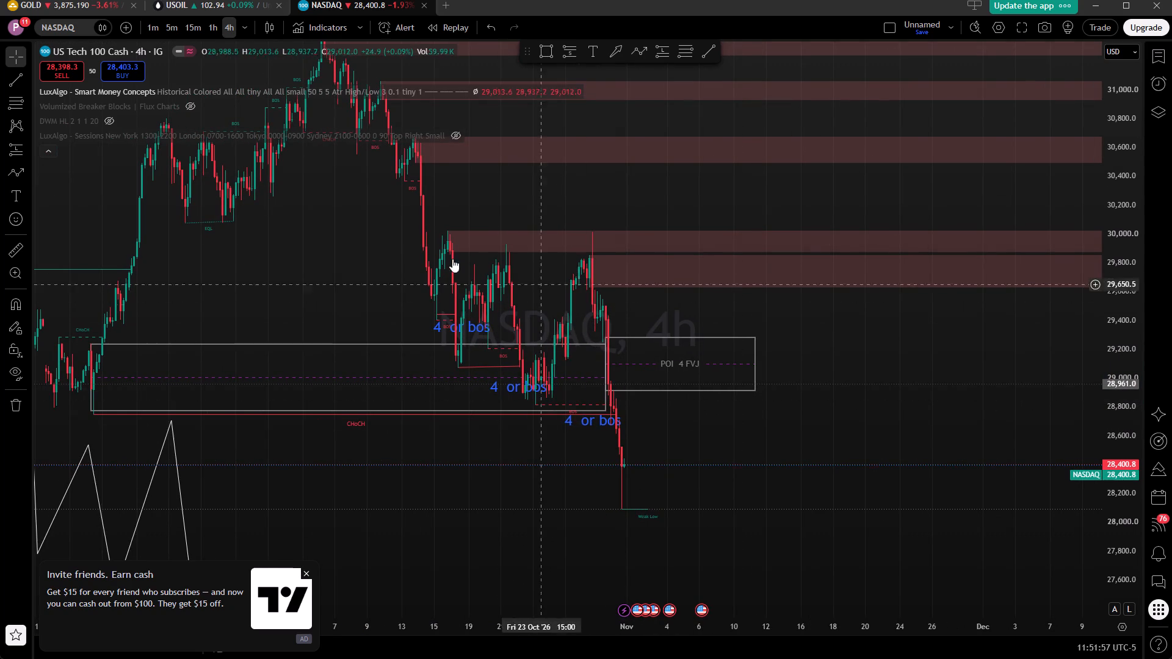
{"action": "left_click", "coordinate": [192, 103]}
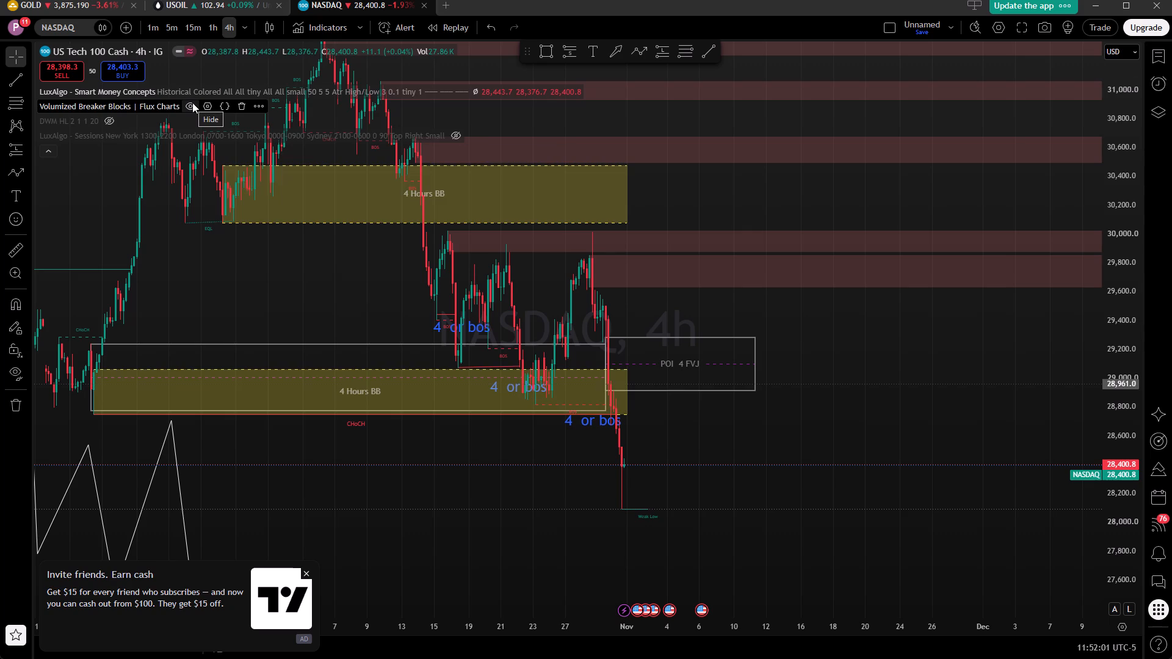
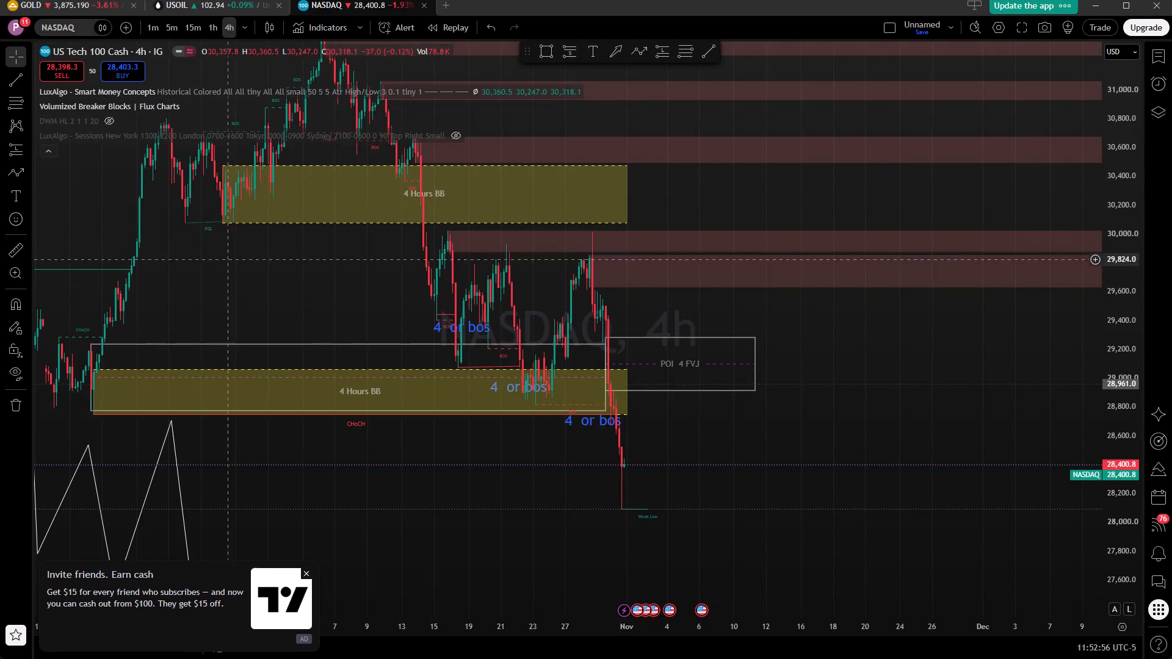
Delete the large unlabelled rectangle zone that ends where the "POI 4 FVJ" zone begins.
{"action": "left_click", "coordinate": [596, 343]}
{"action": "key", "text": "Delete"}
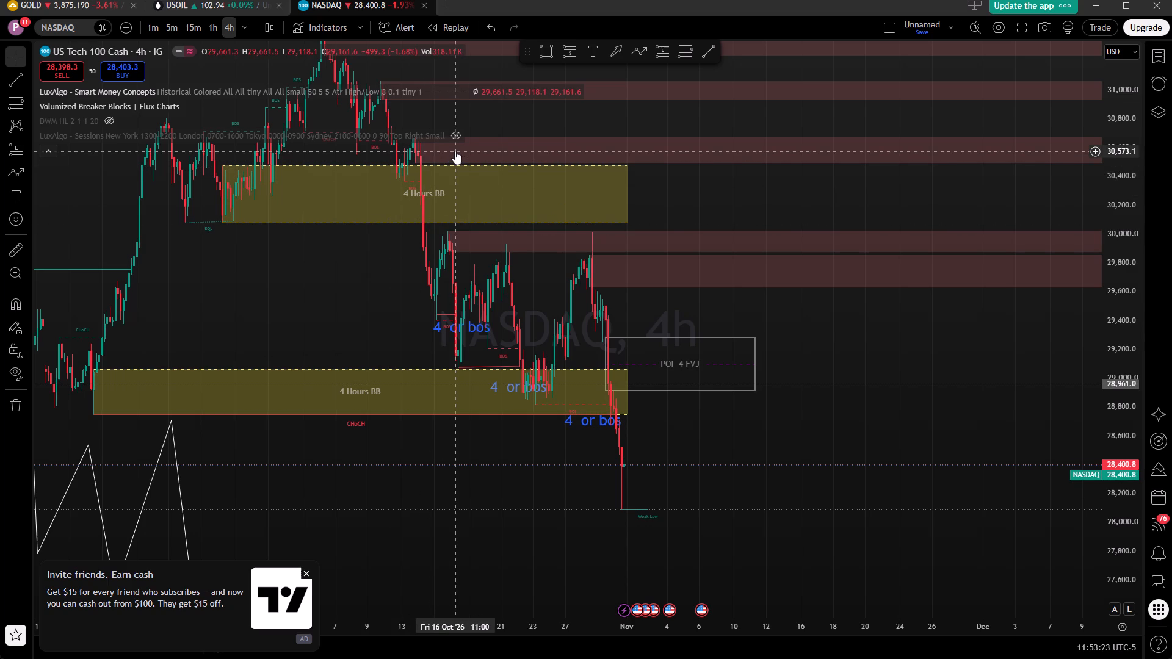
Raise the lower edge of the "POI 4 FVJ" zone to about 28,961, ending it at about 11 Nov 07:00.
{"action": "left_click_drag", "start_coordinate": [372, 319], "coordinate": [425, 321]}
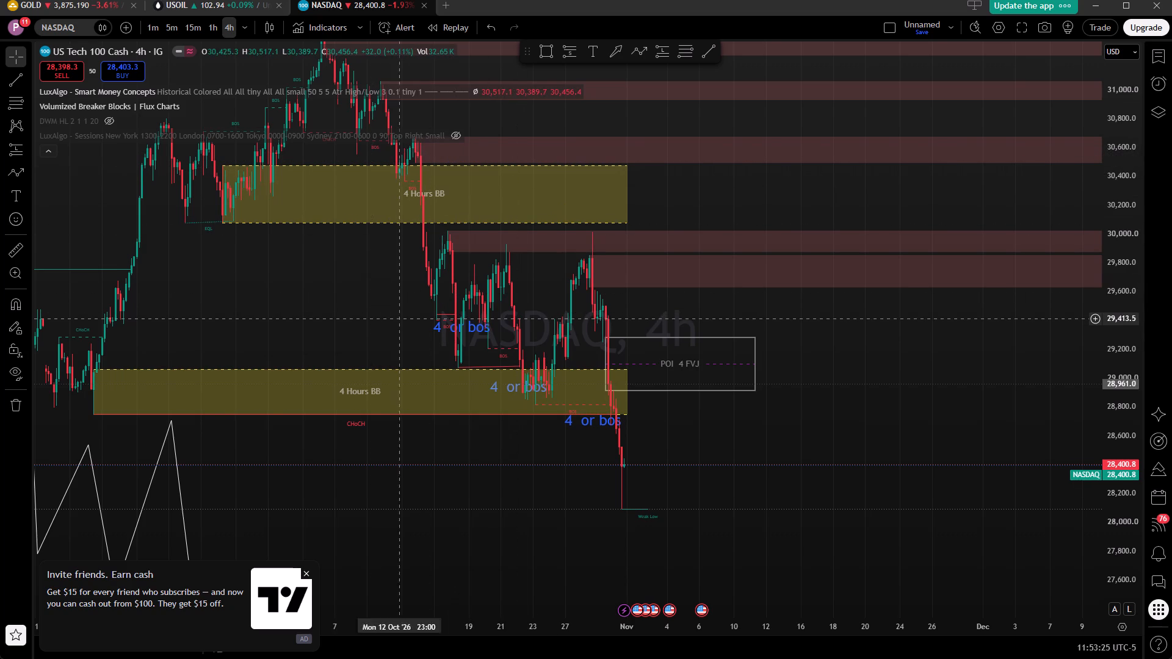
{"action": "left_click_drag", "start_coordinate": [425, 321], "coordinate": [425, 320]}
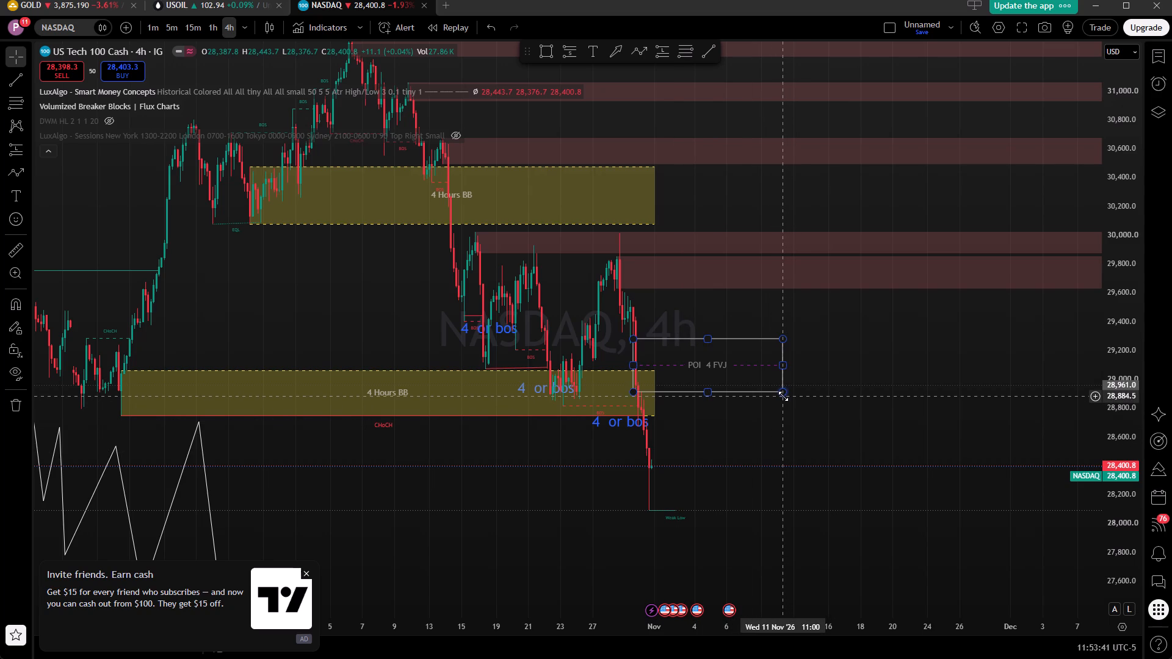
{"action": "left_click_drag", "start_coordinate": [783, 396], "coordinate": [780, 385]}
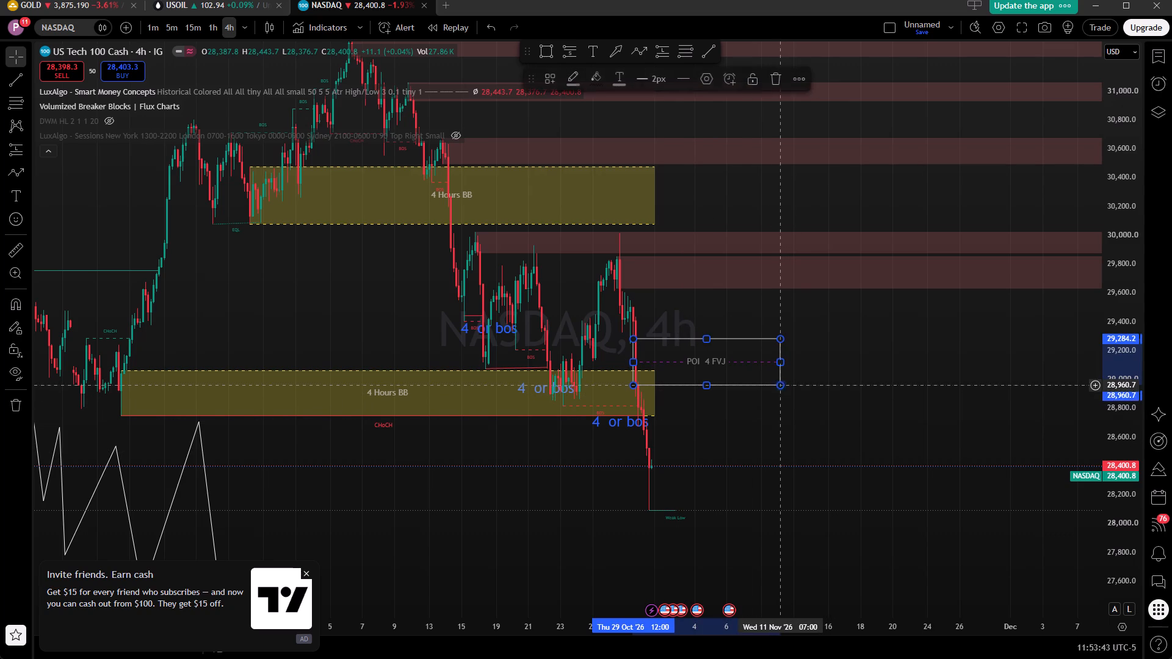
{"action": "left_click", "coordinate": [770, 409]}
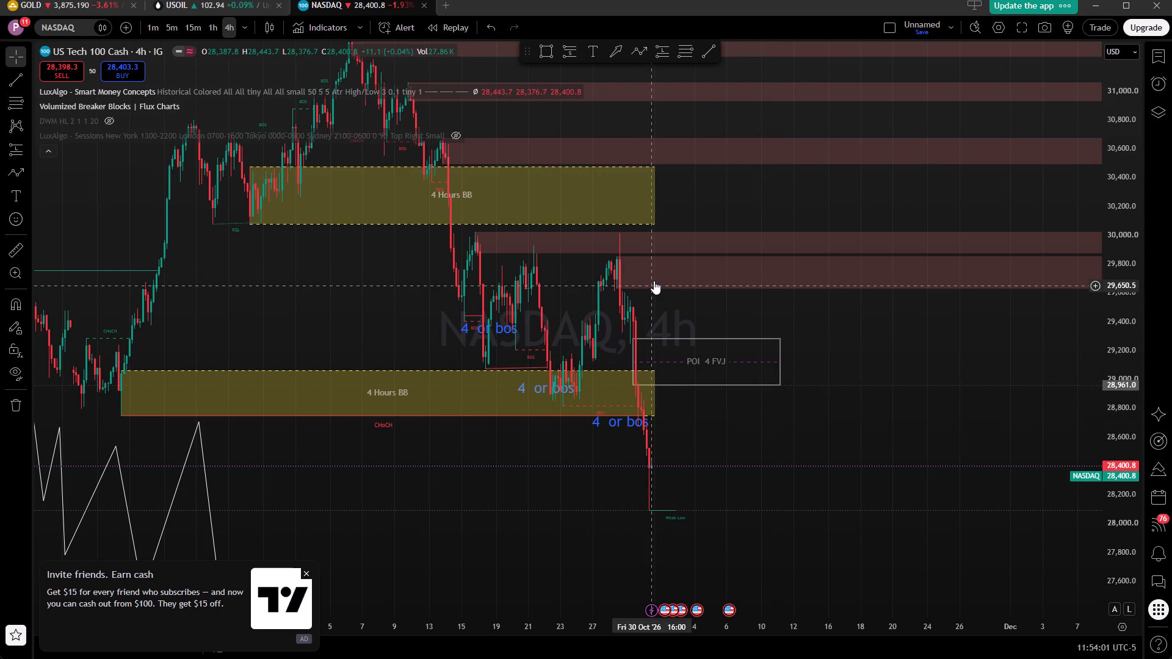
Switch the NASDAQ chart to the 15-minute timeframe around the 29 Oct sell-off.
{"action": "left_click", "coordinate": [198, 32]}
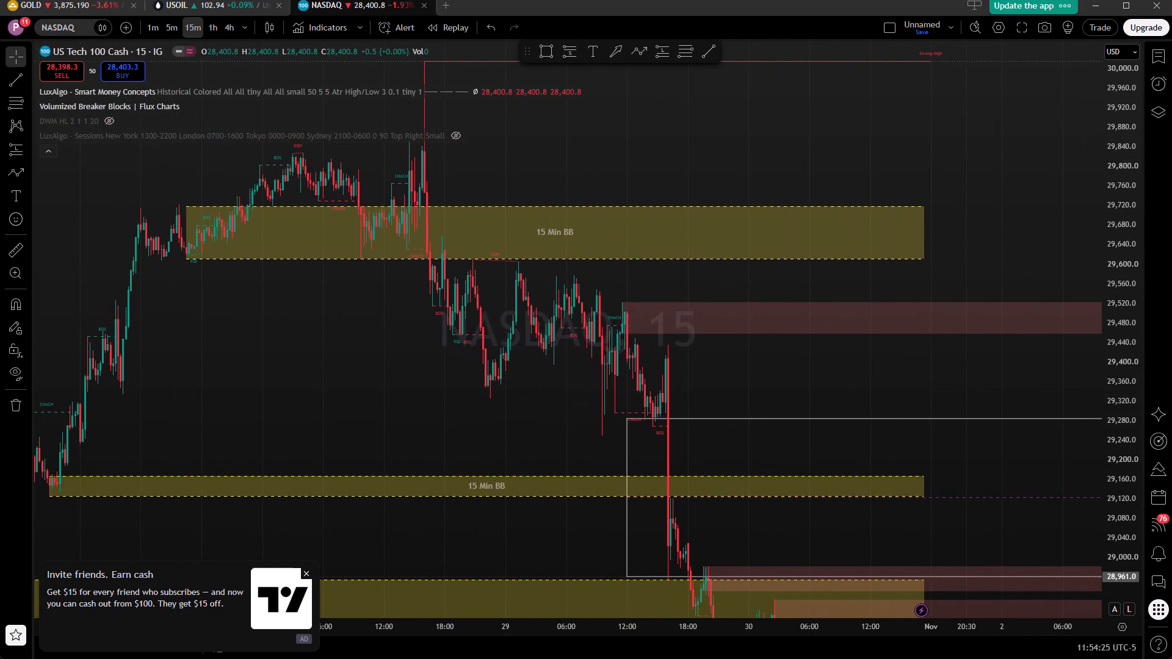
{"action": "left_click_drag", "start_coordinate": [731, 394], "coordinate": [717, 331]}
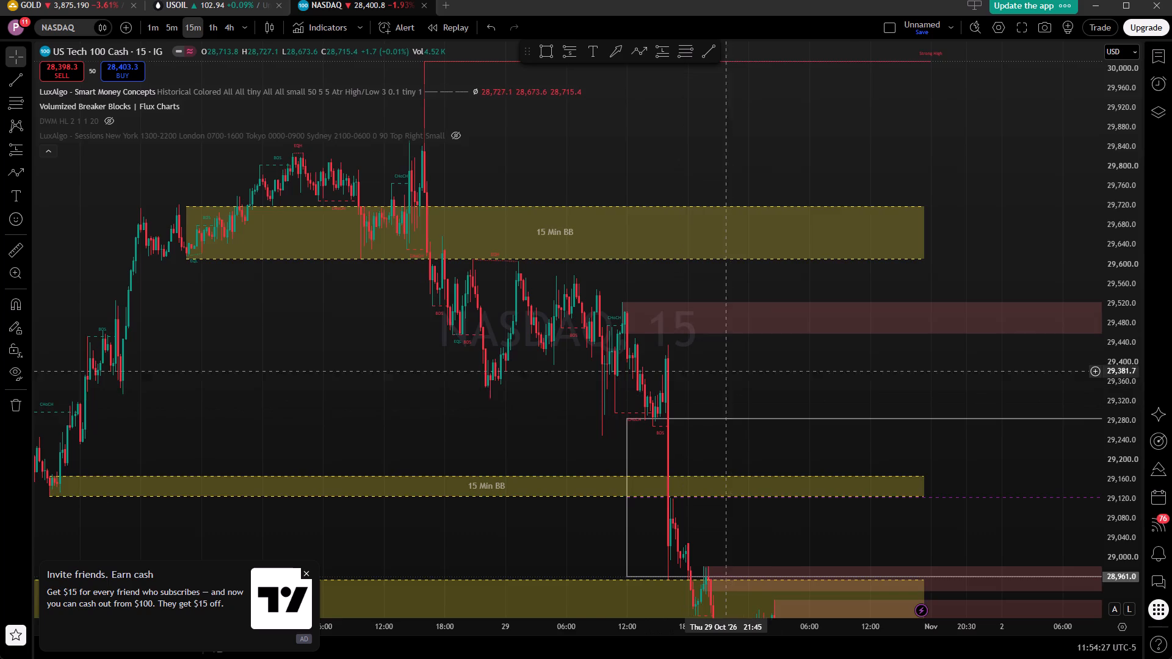
{"action": "left_click_drag", "start_coordinate": [717, 331], "coordinate": [645, 250]}
{"action": "left_click_drag", "start_coordinate": [725, 438], "coordinate": [652, 386]}
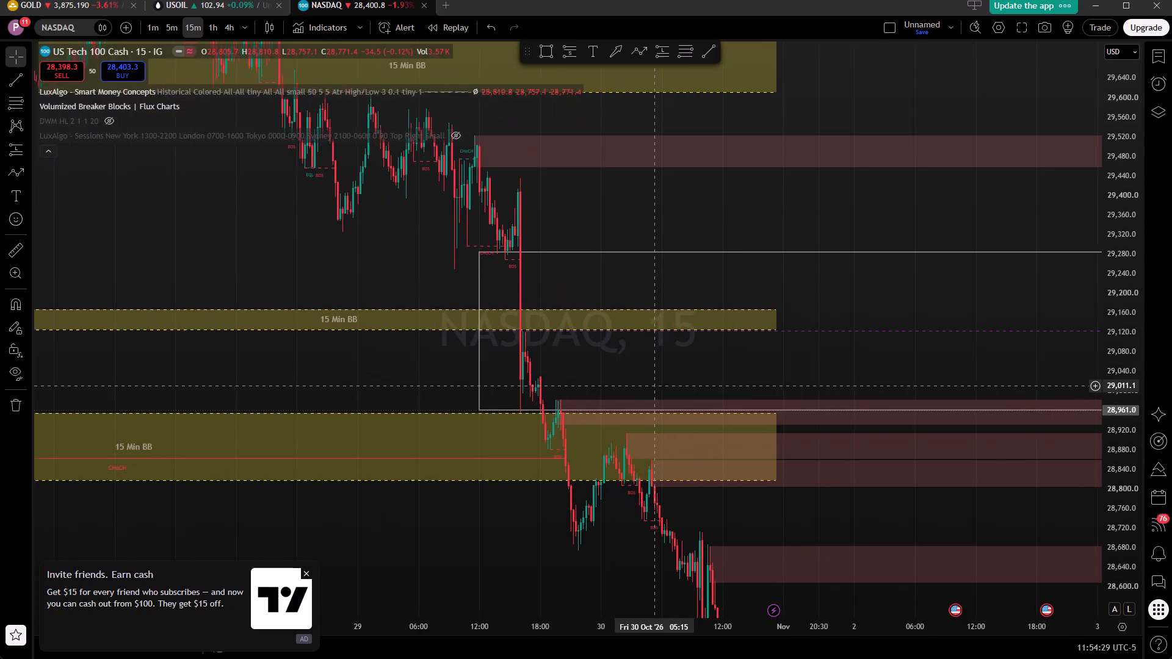
{"action": "left_click_drag", "start_coordinate": [652, 386], "coordinate": [651, 386]}
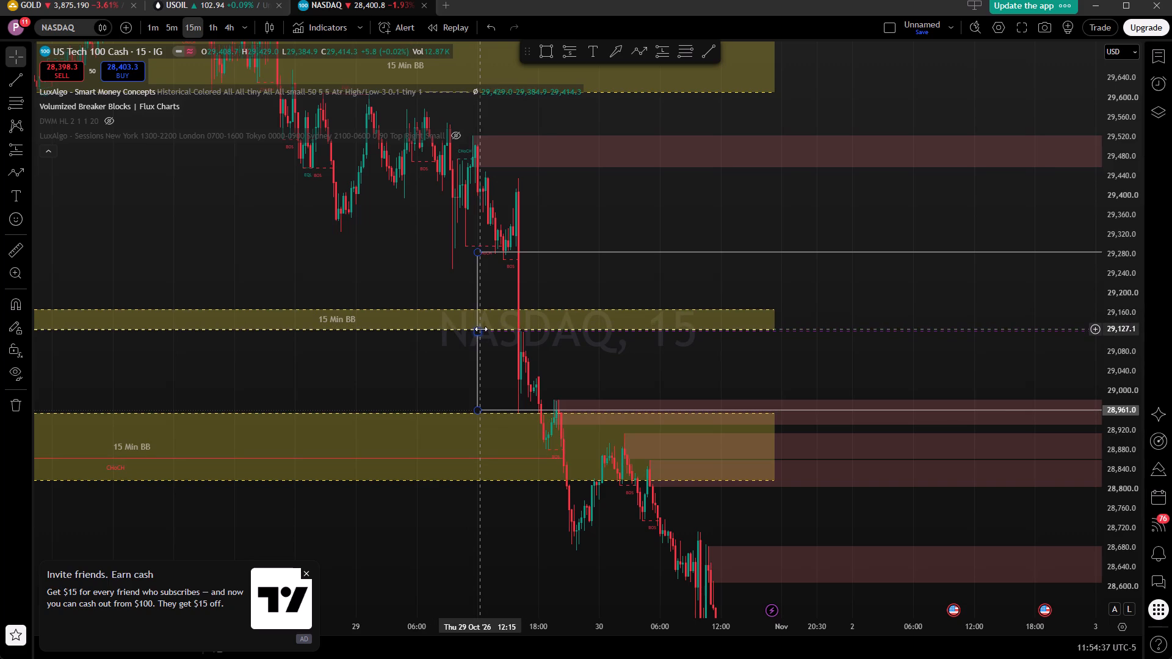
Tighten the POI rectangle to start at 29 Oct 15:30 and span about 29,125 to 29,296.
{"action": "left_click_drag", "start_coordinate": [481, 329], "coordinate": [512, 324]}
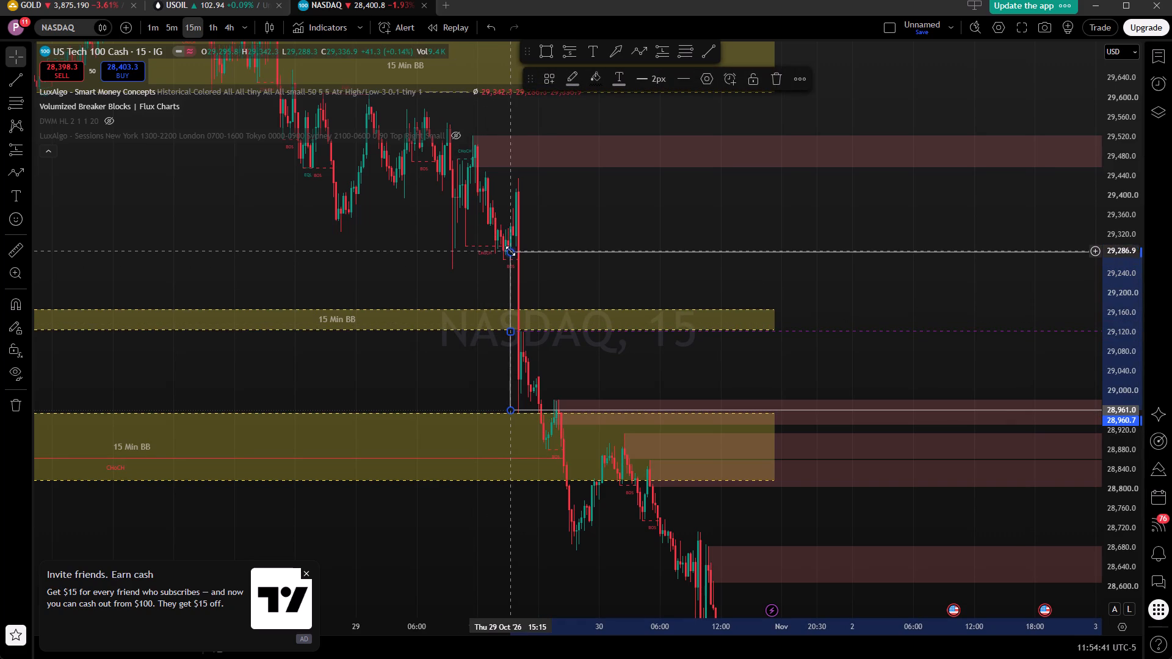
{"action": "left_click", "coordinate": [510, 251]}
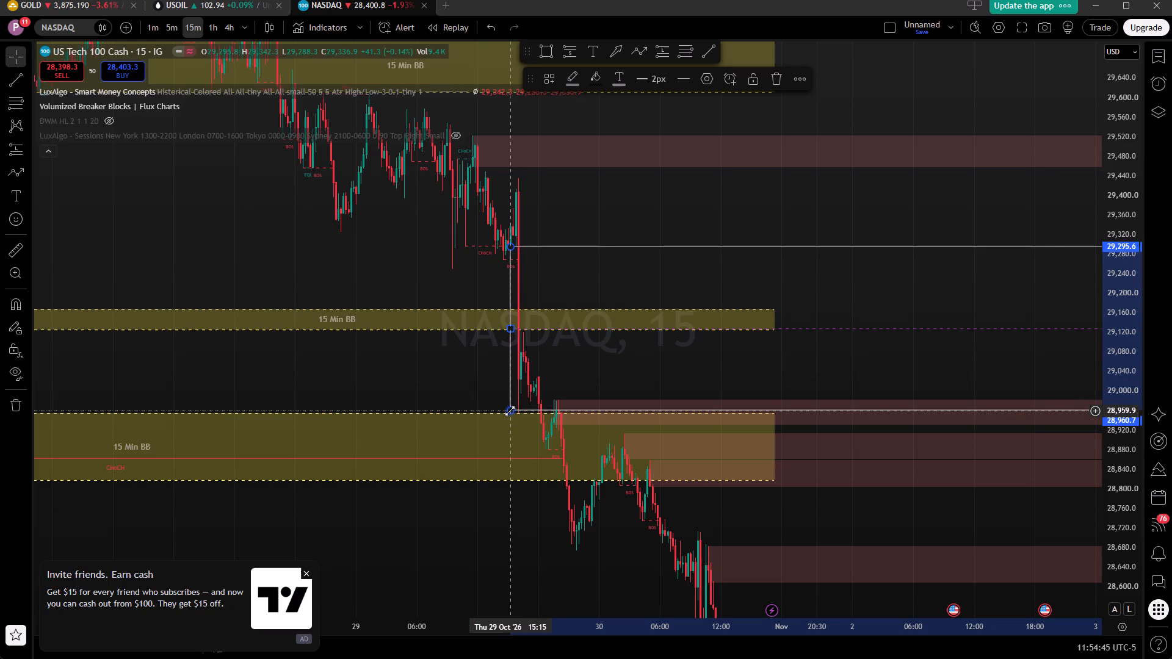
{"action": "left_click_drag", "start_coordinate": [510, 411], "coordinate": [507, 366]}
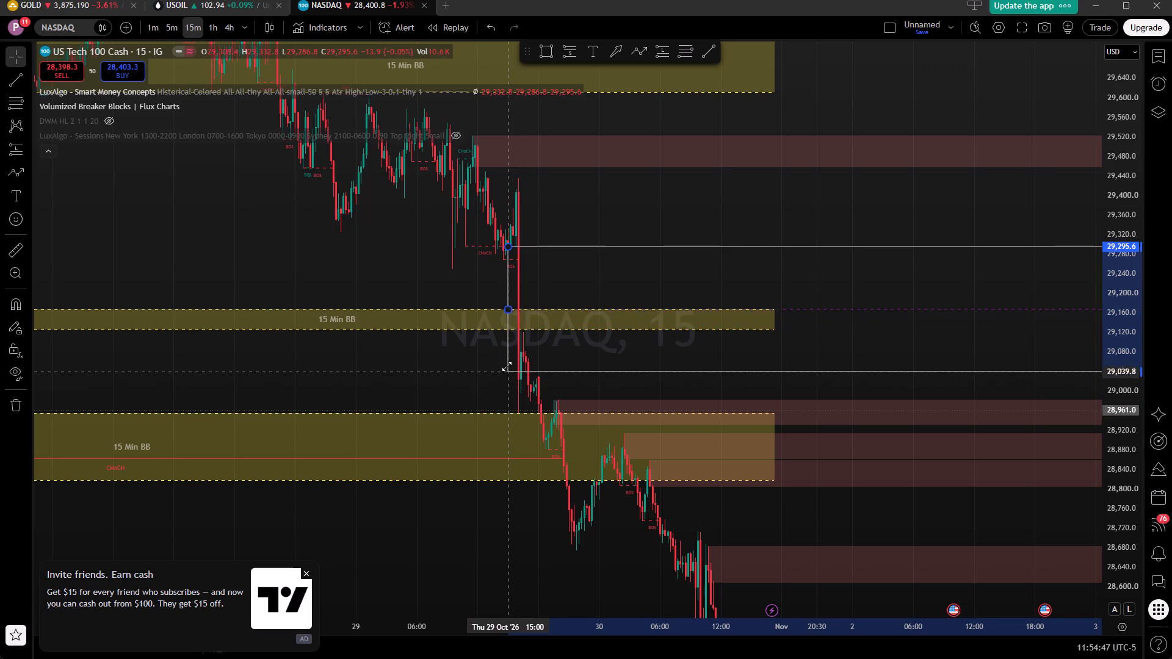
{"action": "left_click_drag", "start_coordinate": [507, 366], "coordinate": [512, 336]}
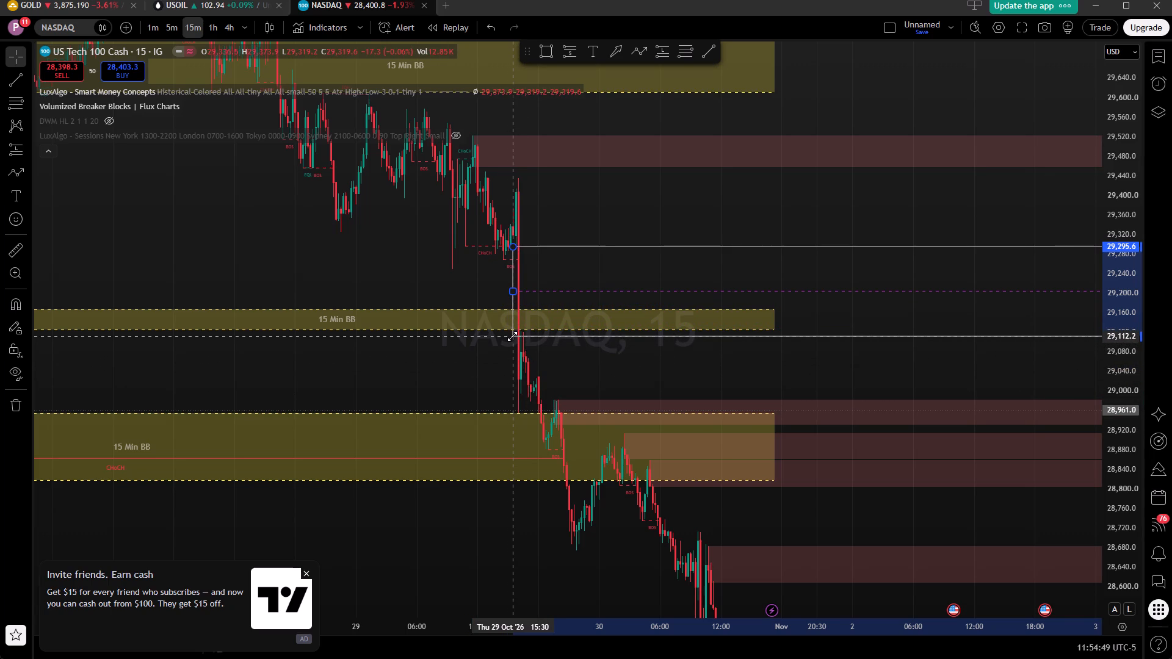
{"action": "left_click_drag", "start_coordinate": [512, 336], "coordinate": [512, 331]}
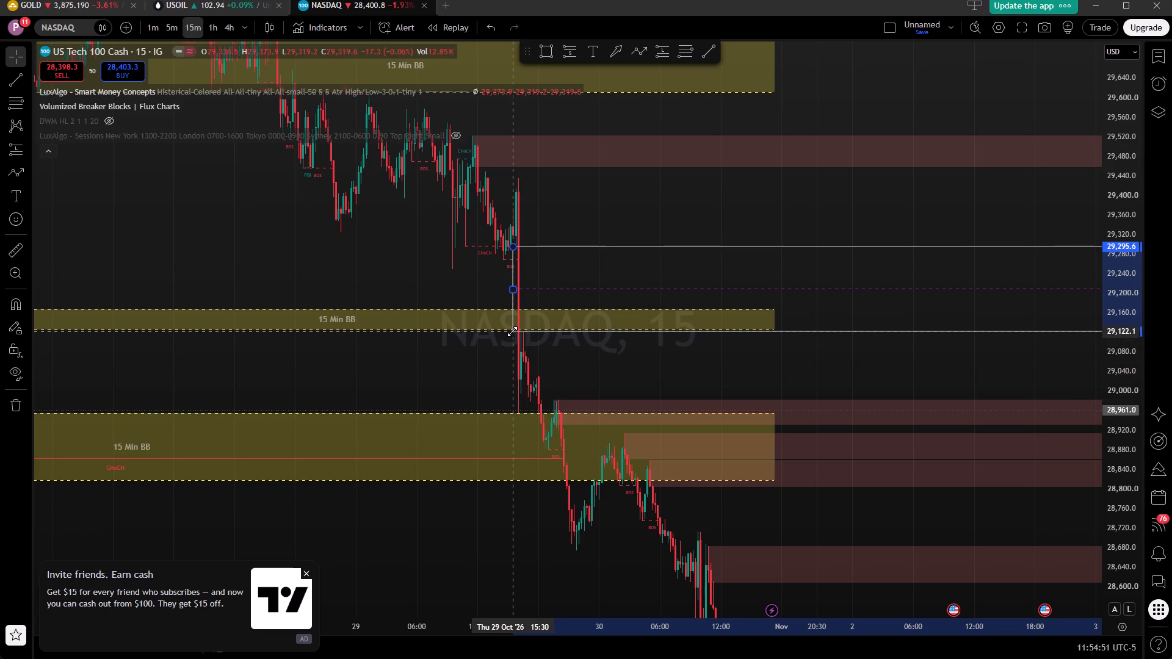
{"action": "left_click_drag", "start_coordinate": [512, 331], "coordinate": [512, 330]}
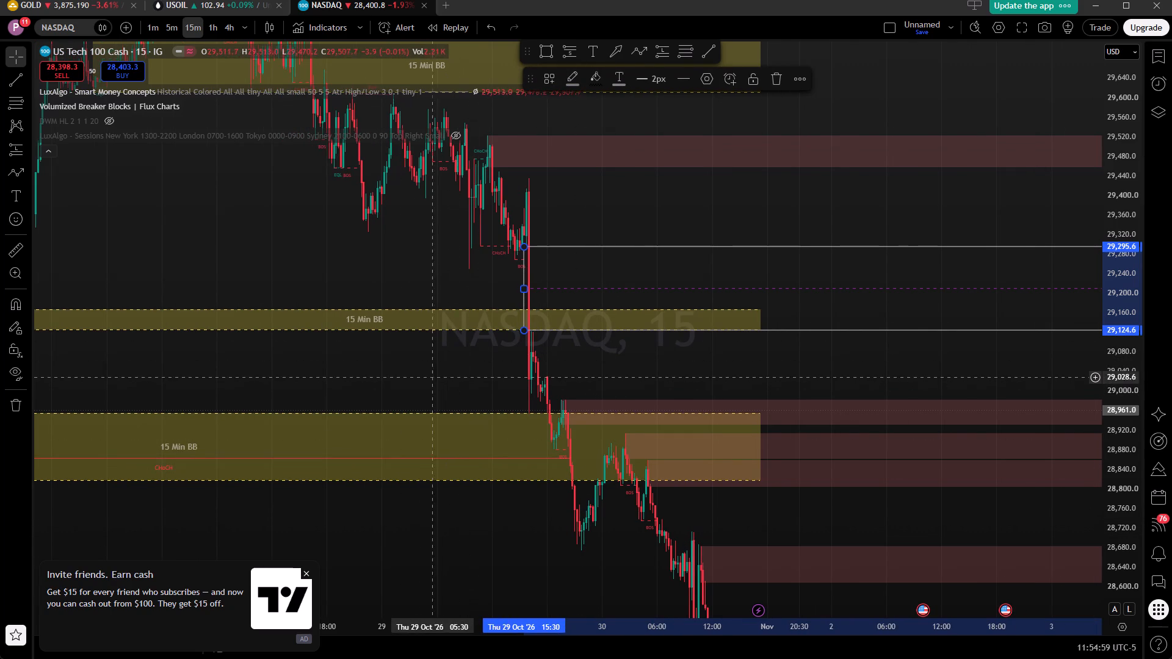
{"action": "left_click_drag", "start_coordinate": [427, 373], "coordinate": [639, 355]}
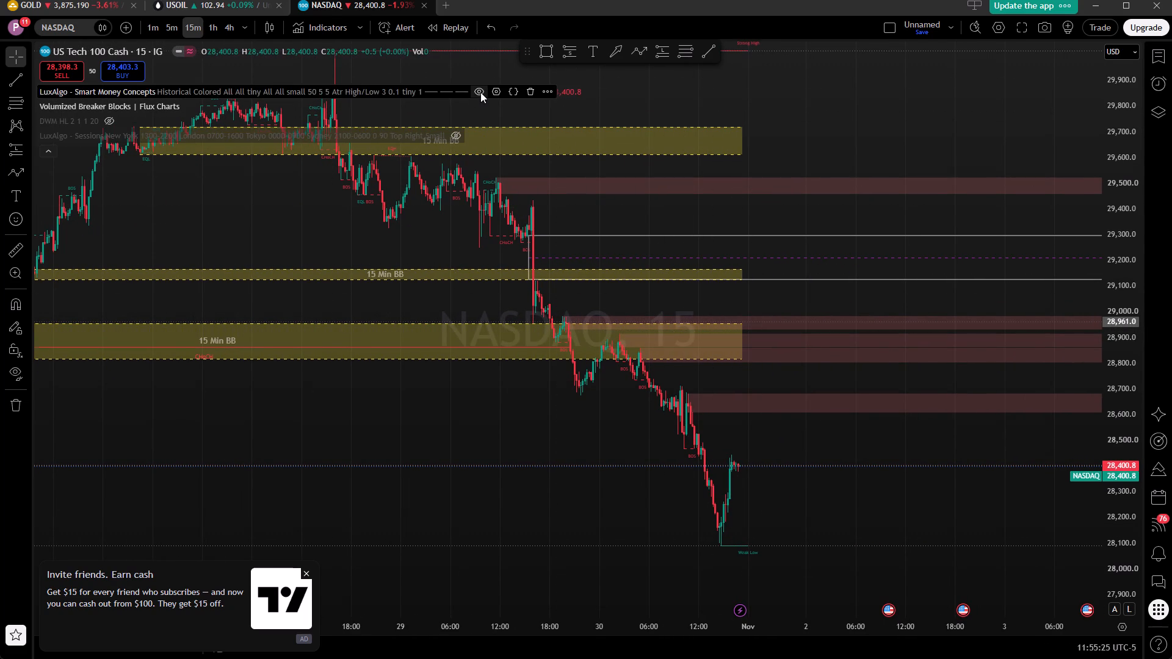
Hide the LuxAlgo - Smart Money Concepts indicator on the chart.
{"action": "left_click", "coordinate": [480, 92]}
{"action": "left_click_drag", "start_coordinate": [660, 190], "coordinate": [753, 160]}
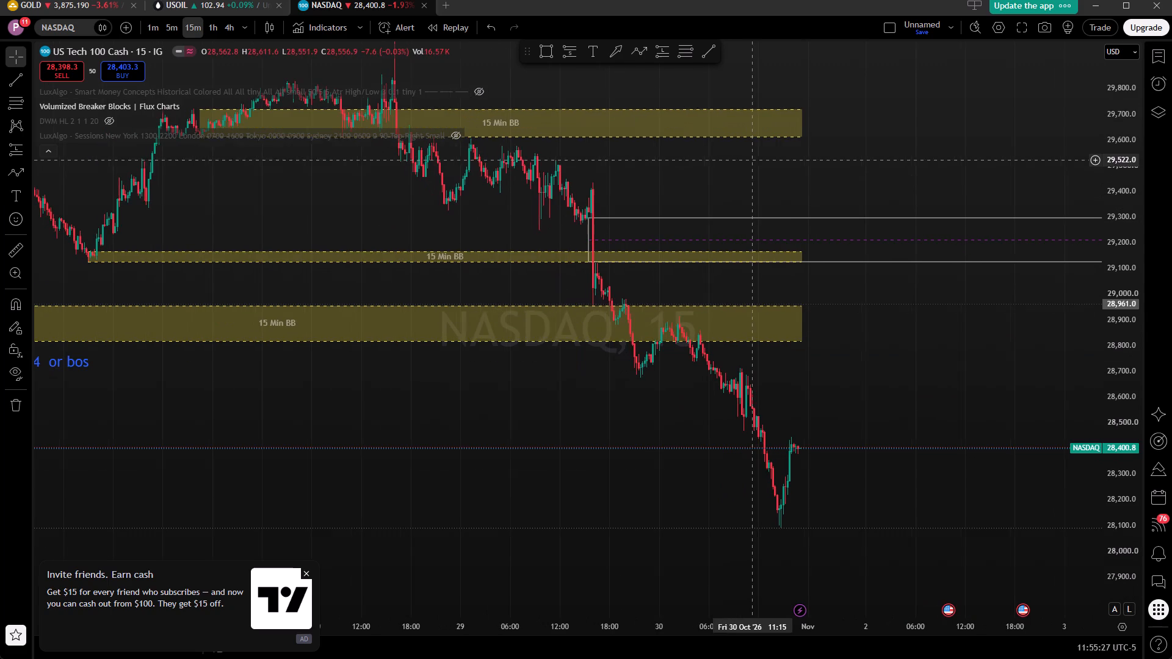
{"action": "left_click_drag", "start_coordinate": [753, 160], "coordinate": [754, 159]}
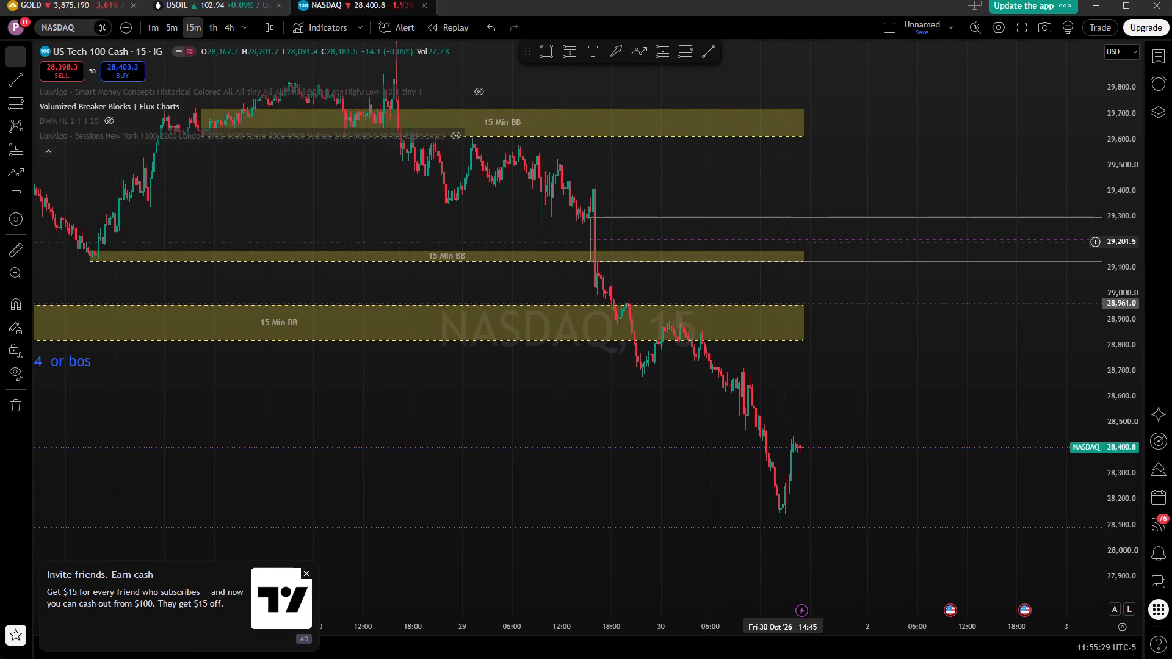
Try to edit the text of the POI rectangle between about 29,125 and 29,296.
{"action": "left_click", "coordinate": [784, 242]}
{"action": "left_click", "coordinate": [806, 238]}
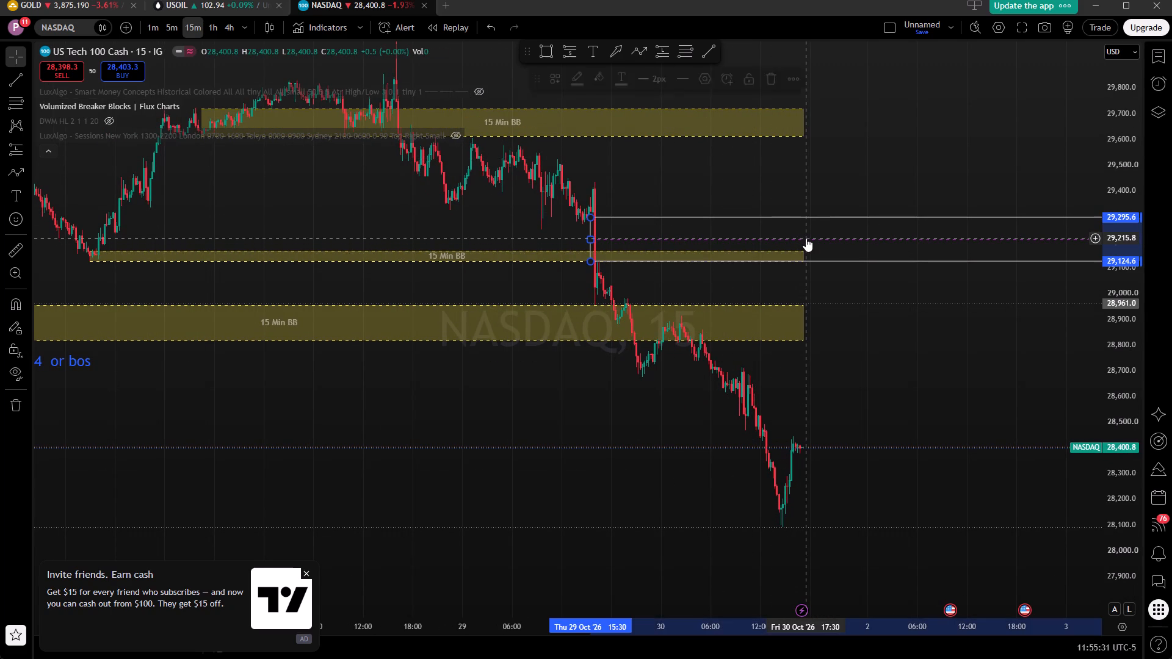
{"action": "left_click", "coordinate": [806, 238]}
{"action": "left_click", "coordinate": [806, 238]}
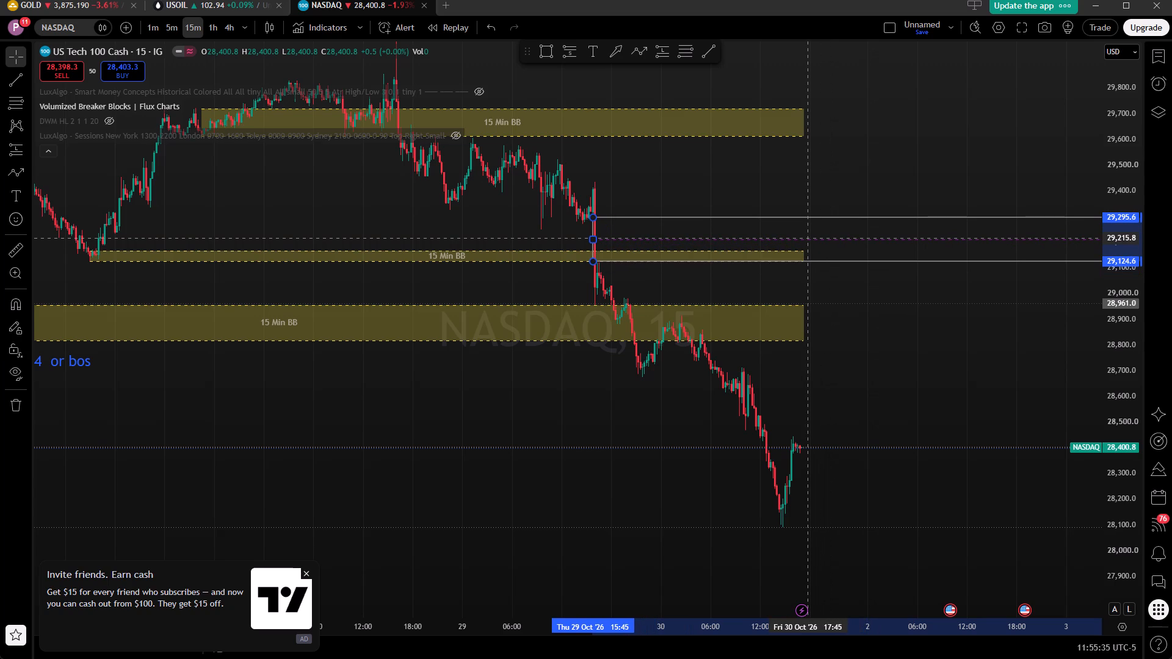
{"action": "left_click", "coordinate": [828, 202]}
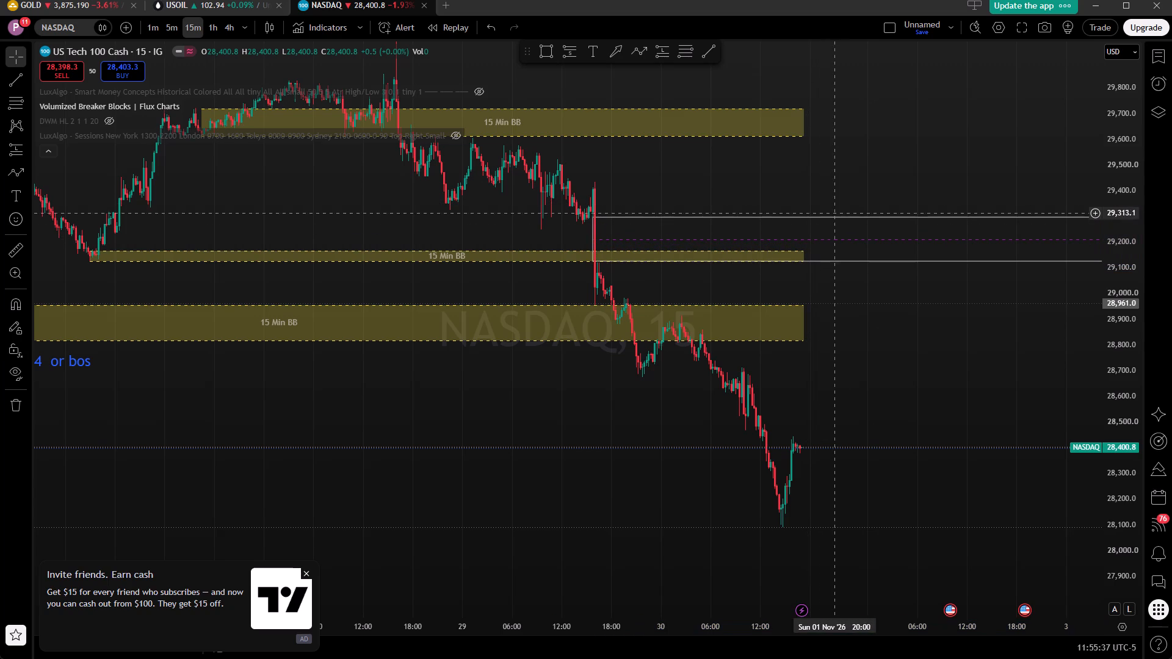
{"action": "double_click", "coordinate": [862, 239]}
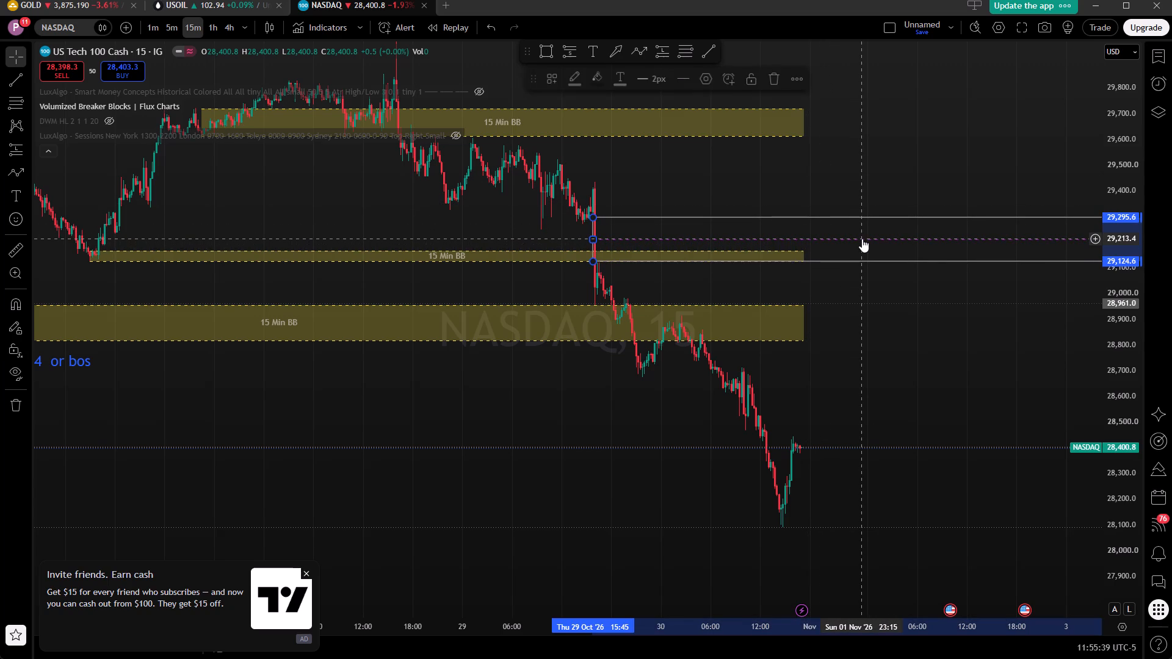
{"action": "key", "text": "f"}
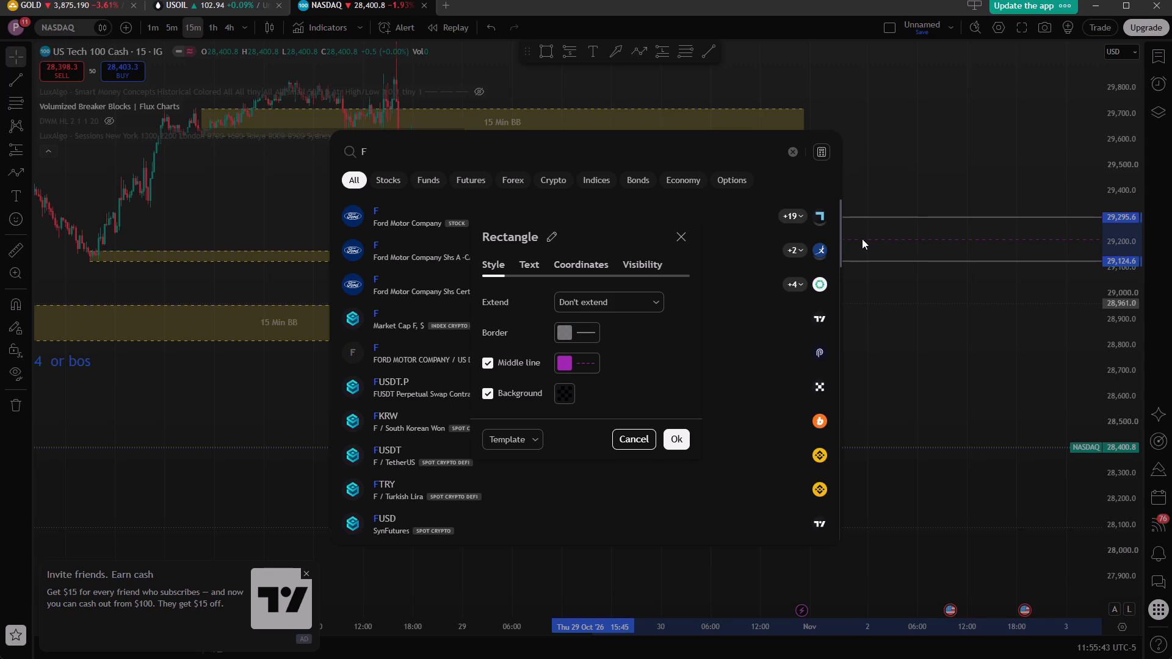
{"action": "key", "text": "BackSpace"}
Delete the POI rectangle spanning about 29,125 to 29,296.
{"action": "key", "text": "BackSpace"}
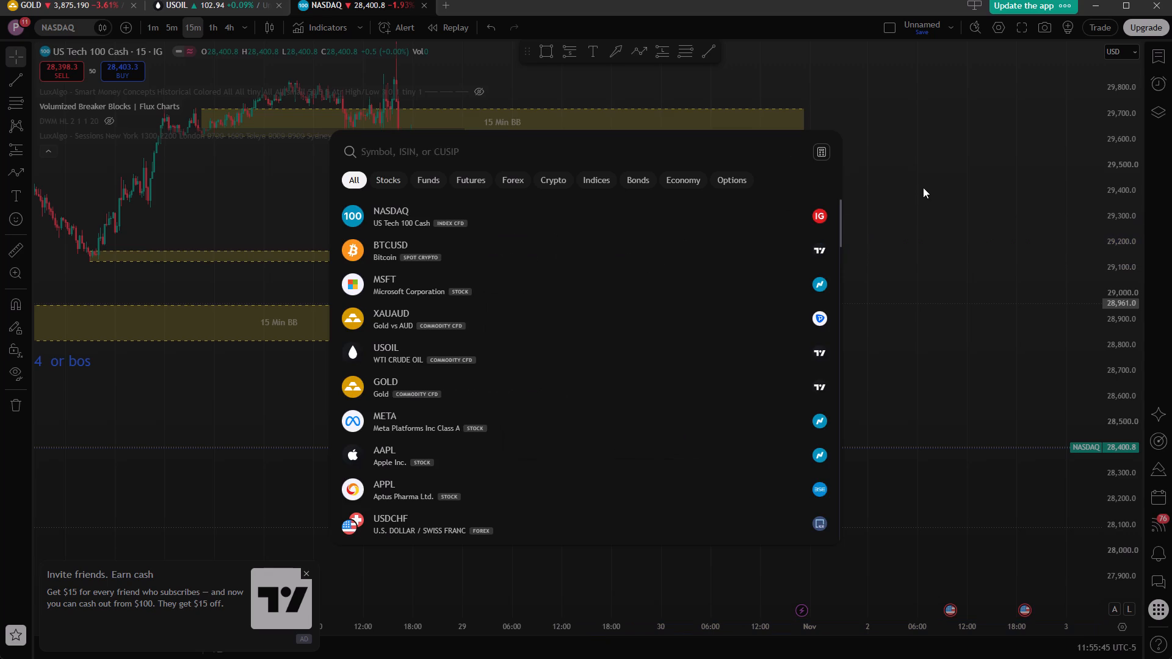
{"action": "left_click", "coordinate": [923, 187]}
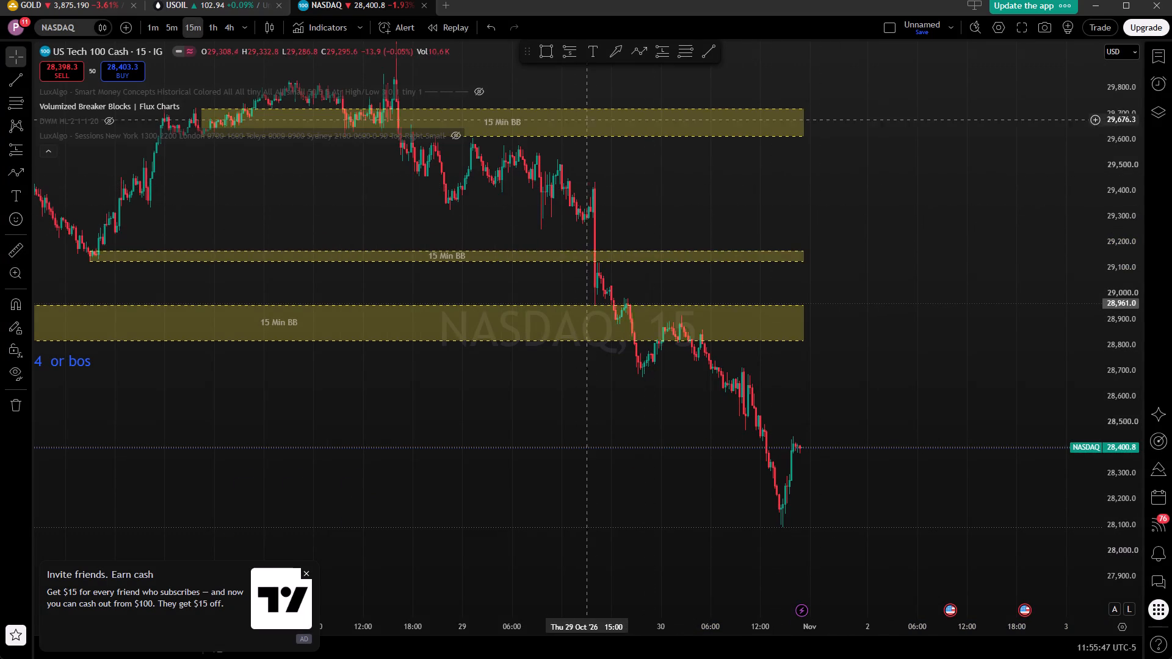
Draw a rectangle zone from 29 Oct 15:45 to 30 Oct 15:30, spanning about 29,126 to 29,297.
{"action": "left_click", "coordinate": [542, 57]}
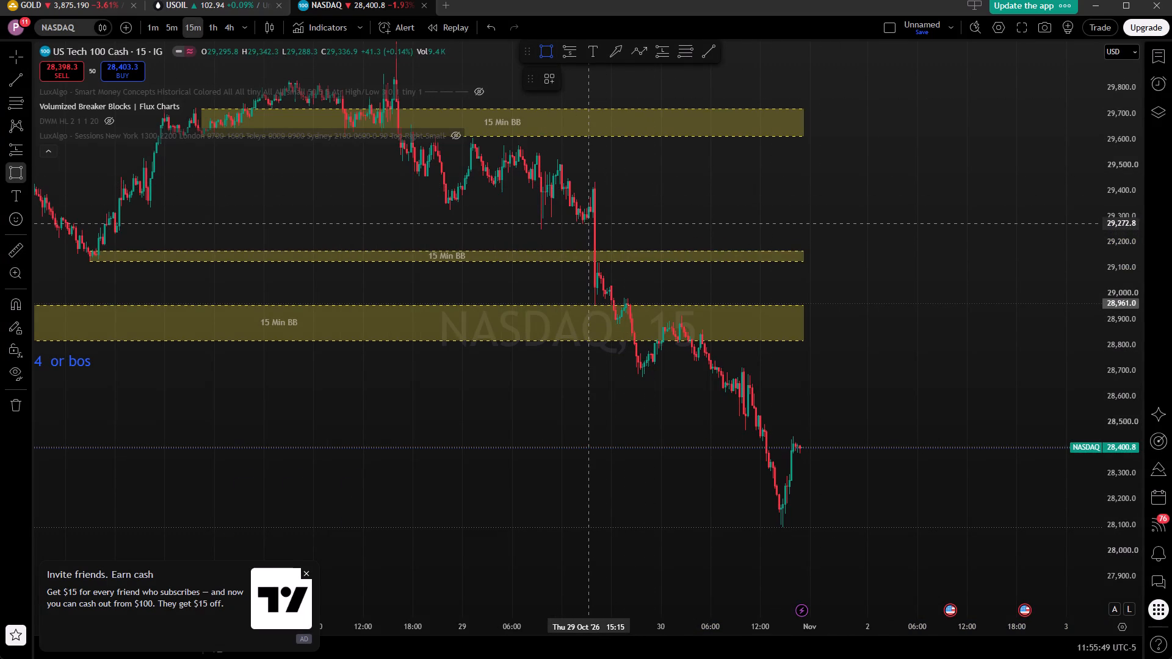
{"action": "left_click_drag", "start_coordinate": [592, 217], "coordinate": [761, 268]}
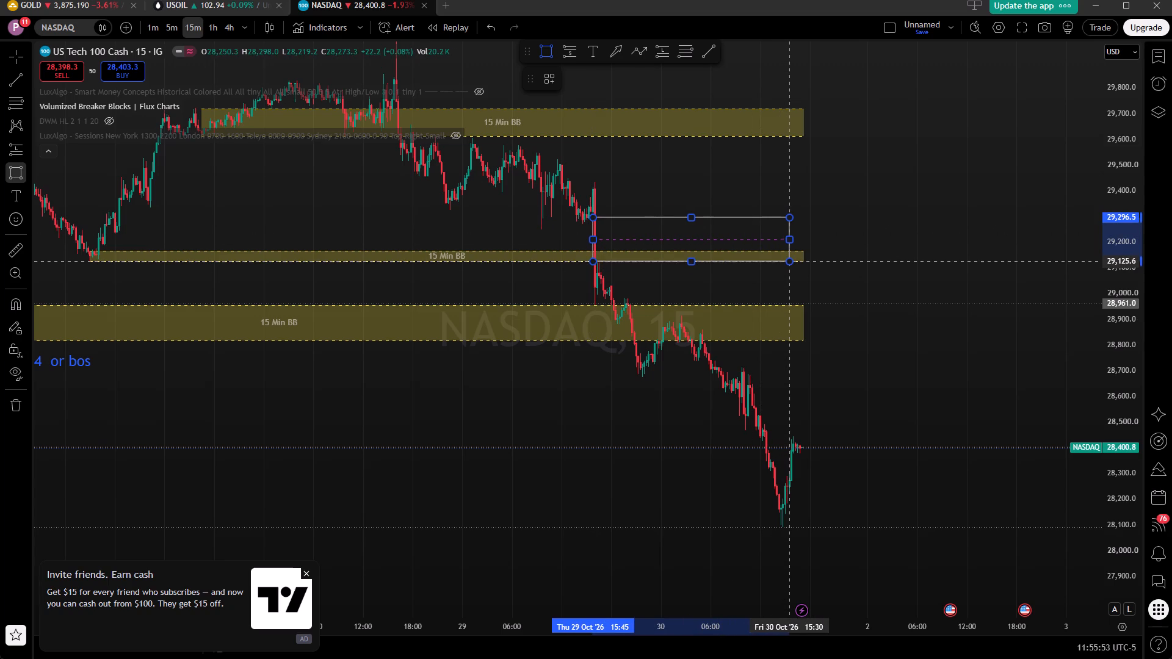
{"action": "left_click", "coordinate": [788, 261]}
{"action": "left_click_drag", "start_coordinate": [815, 265], "coordinate": [706, 234]}
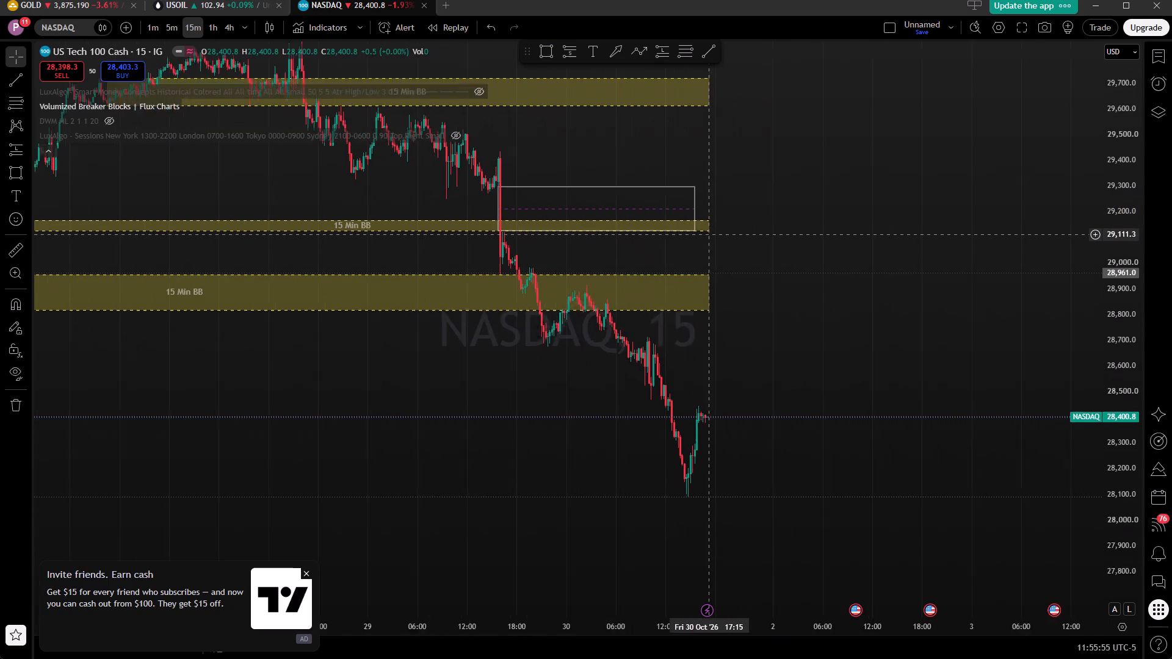
{"action": "left_click_drag", "start_coordinate": [706, 234], "coordinate": [786, 261]}
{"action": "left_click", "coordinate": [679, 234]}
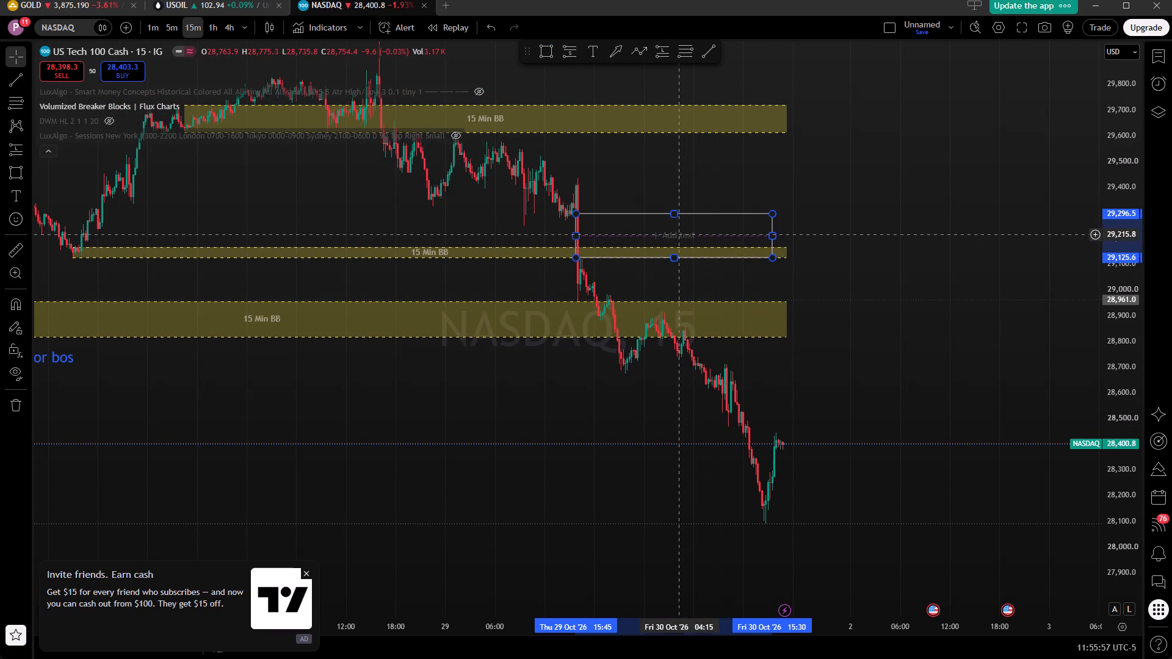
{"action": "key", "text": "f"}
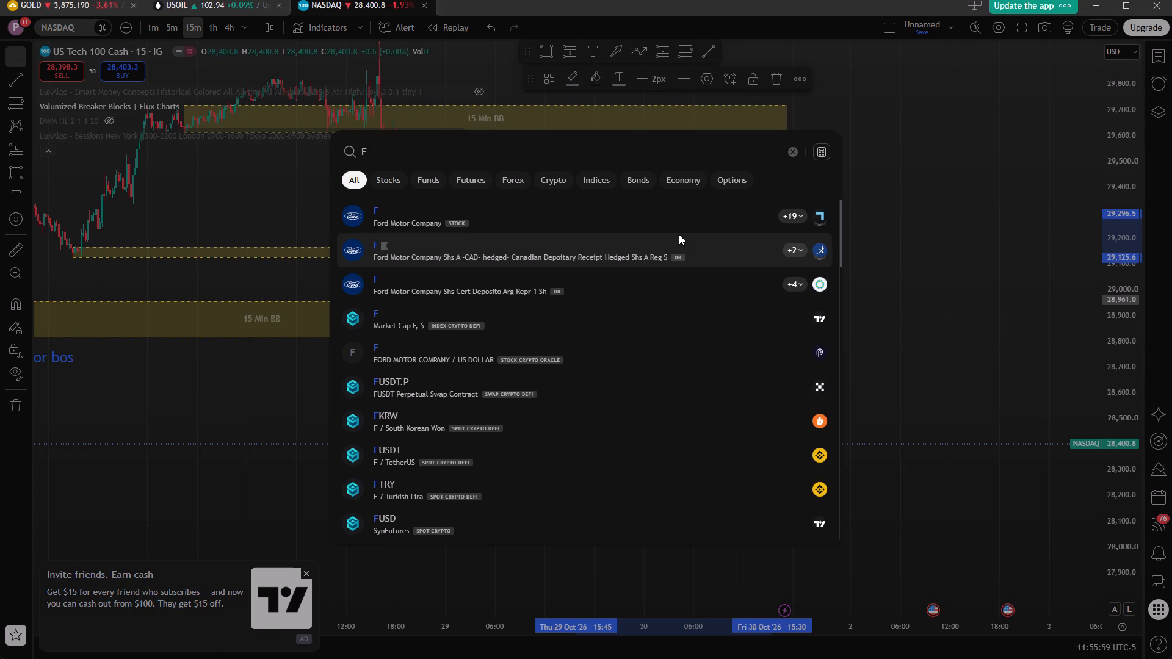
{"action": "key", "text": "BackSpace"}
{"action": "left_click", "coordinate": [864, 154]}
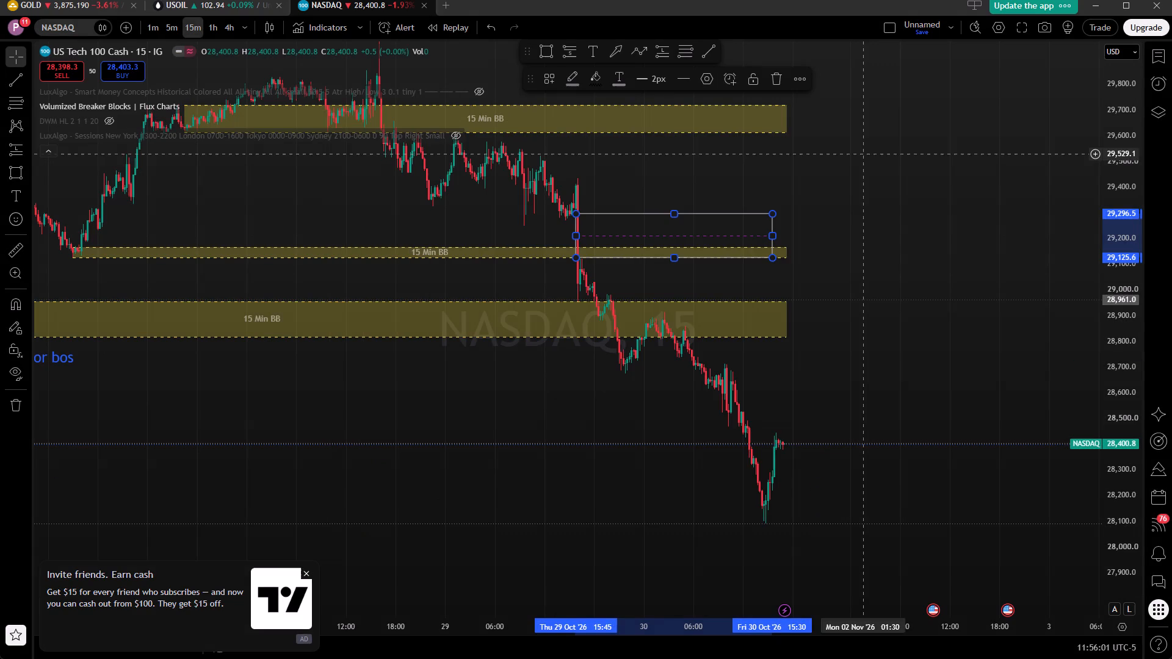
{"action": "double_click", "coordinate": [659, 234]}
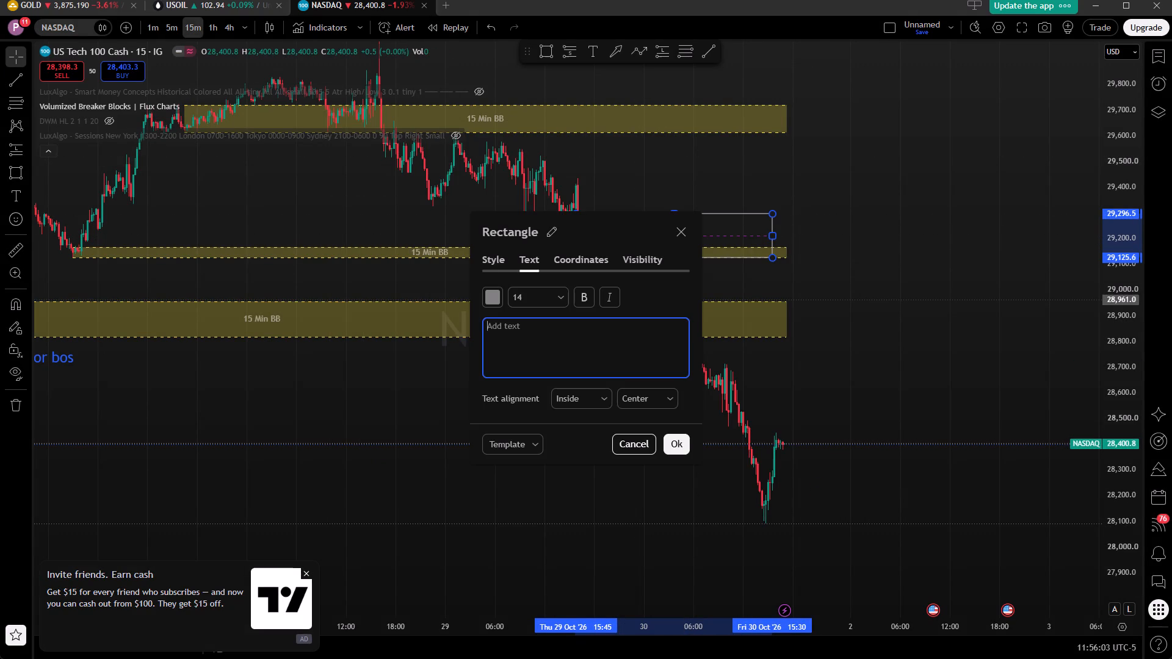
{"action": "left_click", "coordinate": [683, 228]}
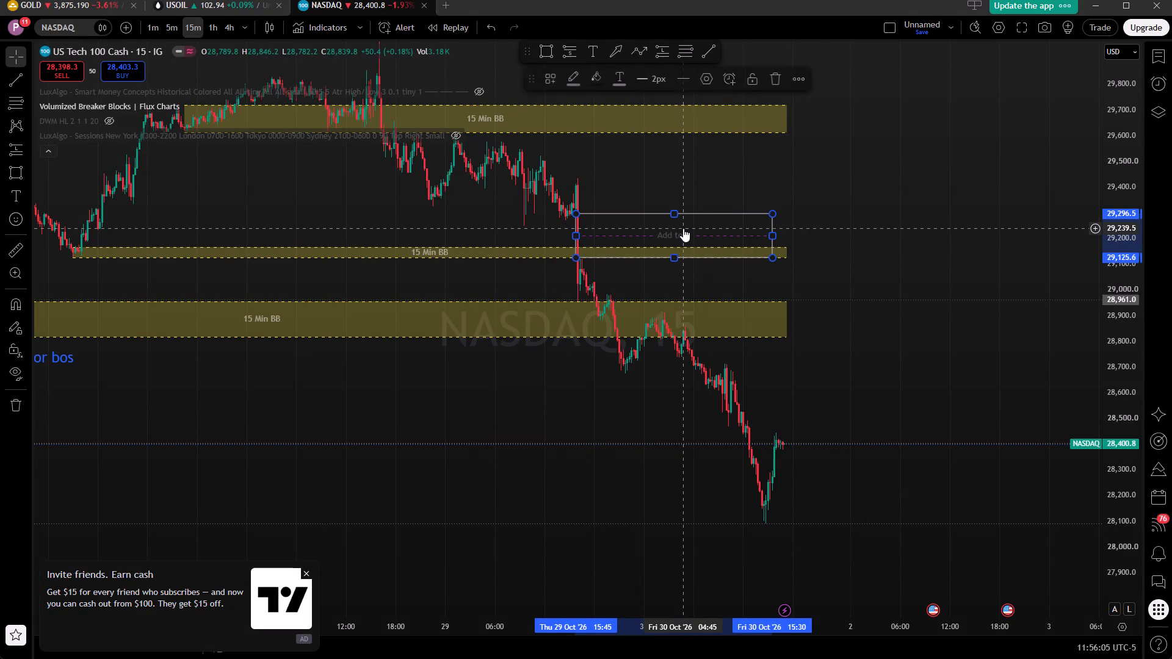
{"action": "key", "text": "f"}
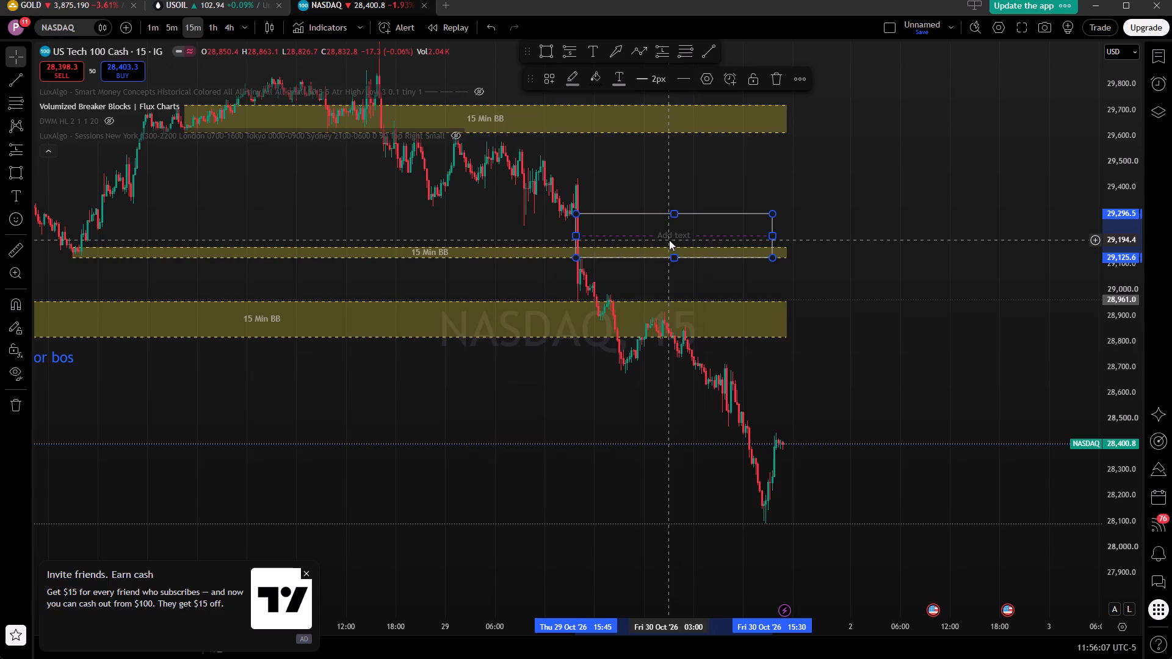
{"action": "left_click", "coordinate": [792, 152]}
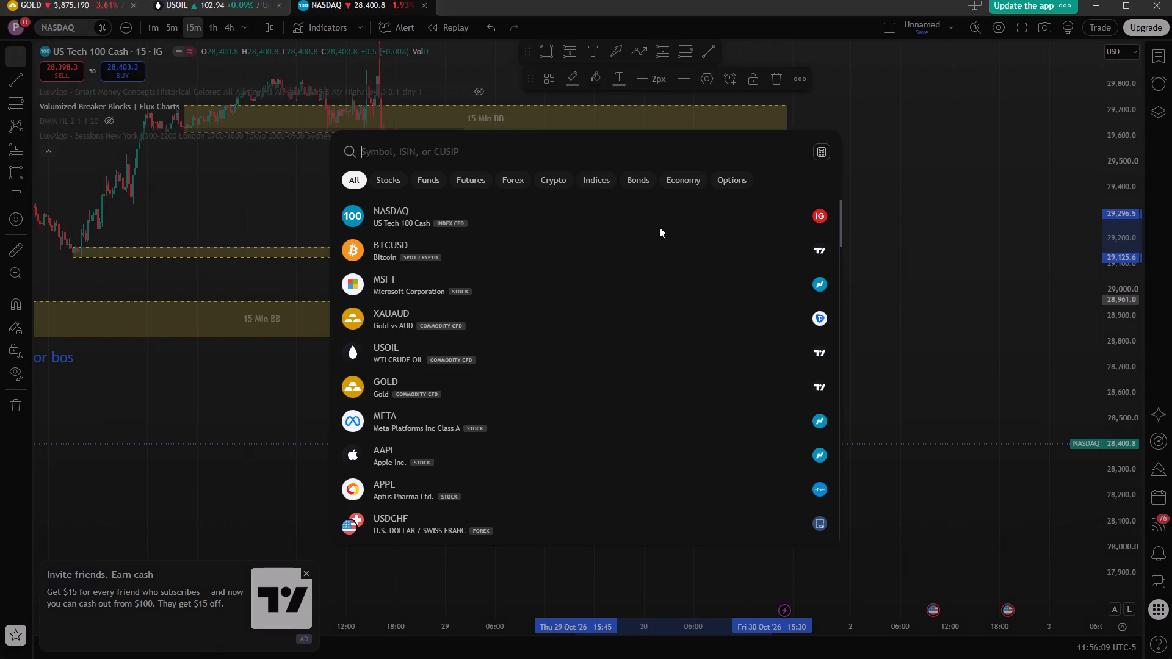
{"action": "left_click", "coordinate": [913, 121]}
Label the rectangle zone between about 29,126 and 29,297 with the text "FVJ 15 MIN POI".
{"action": "left_click", "coordinate": [666, 234]}
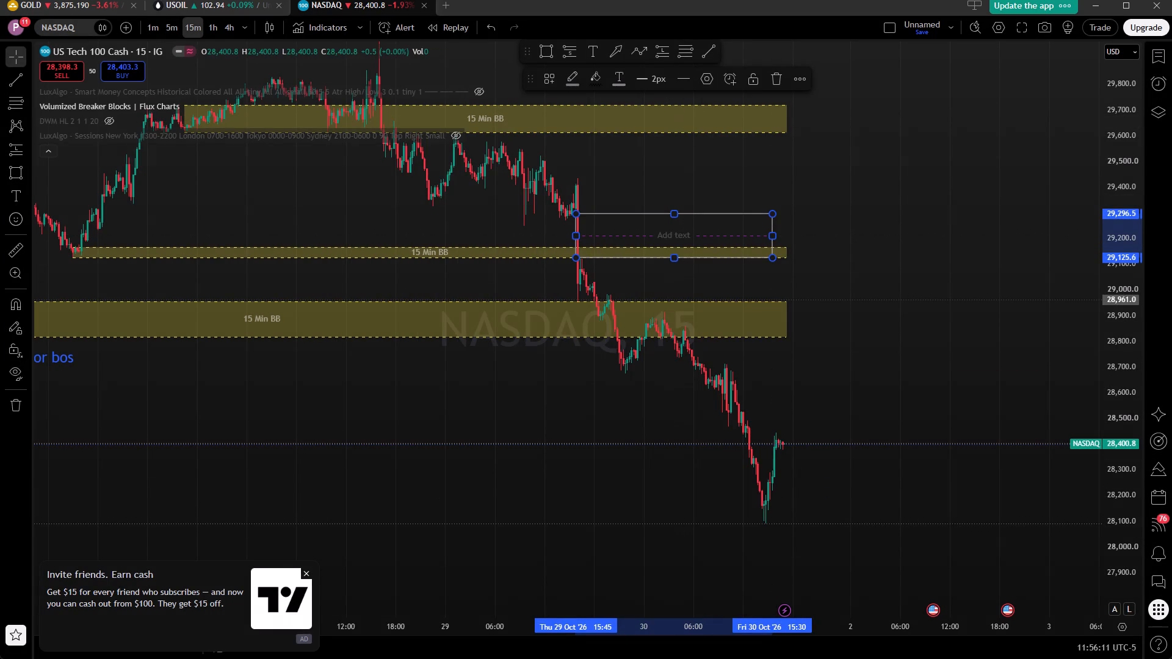
{"action": "key", "text": "f"}
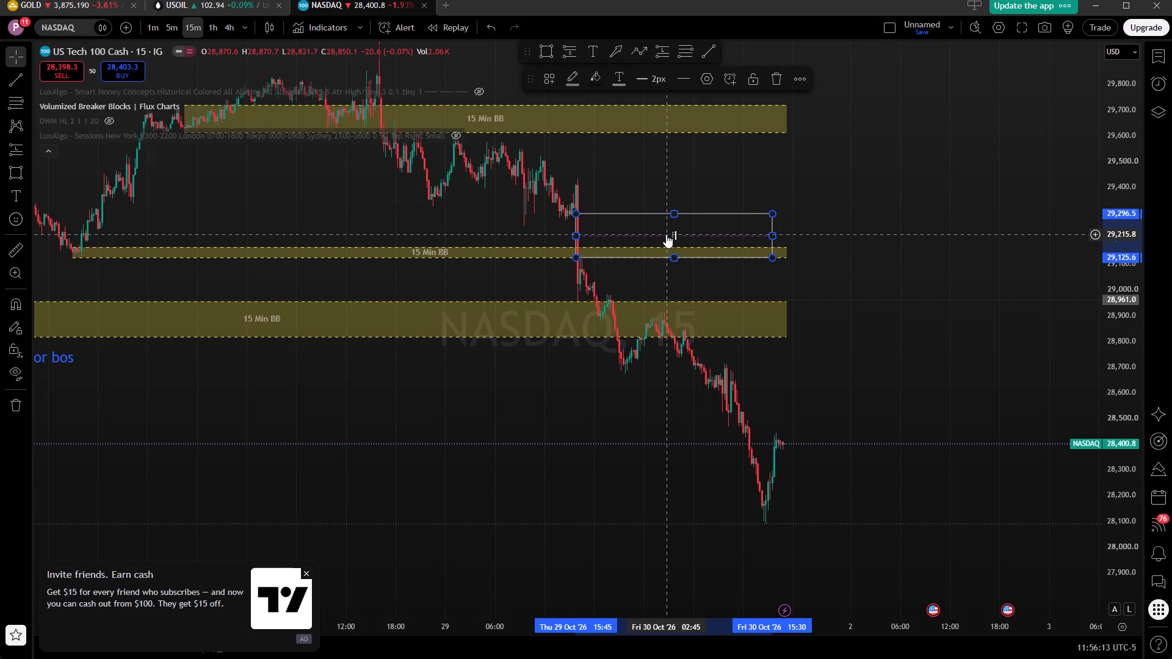
{"action": "type", "text": "VJ"}
{"action": "key", "text": "space"}
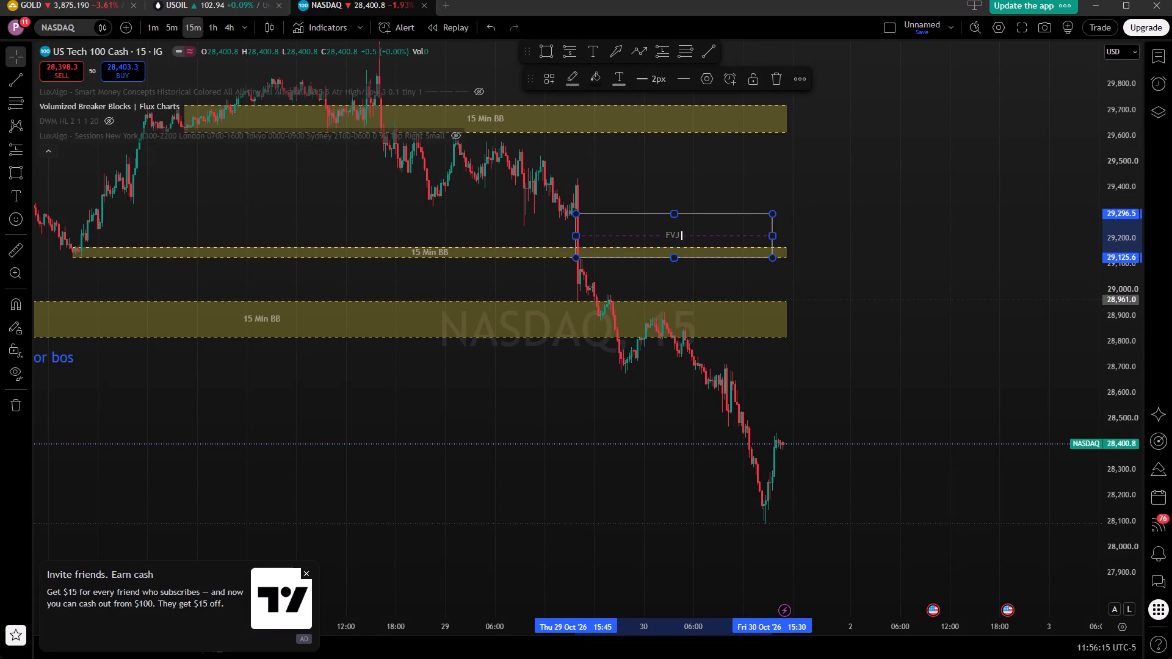
{"action": "type", "text": "15 MIN"}
{"action": "key", "text": "space"}
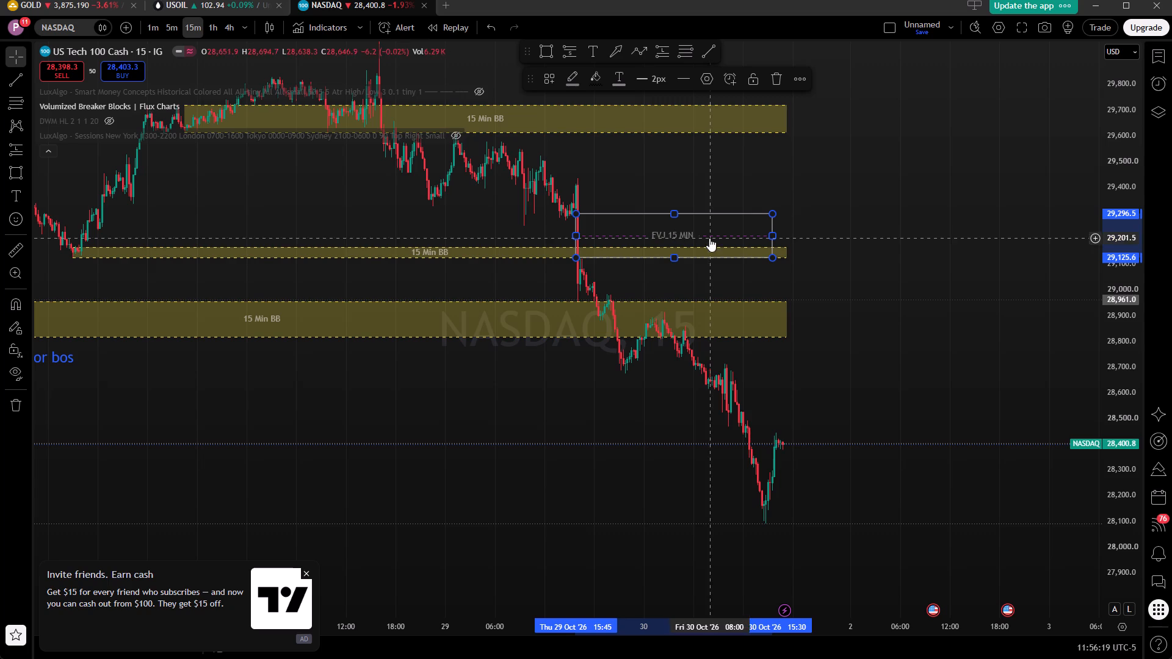
{"action": "key", "text": "space"}
{"action": "type", "text": "POI"}
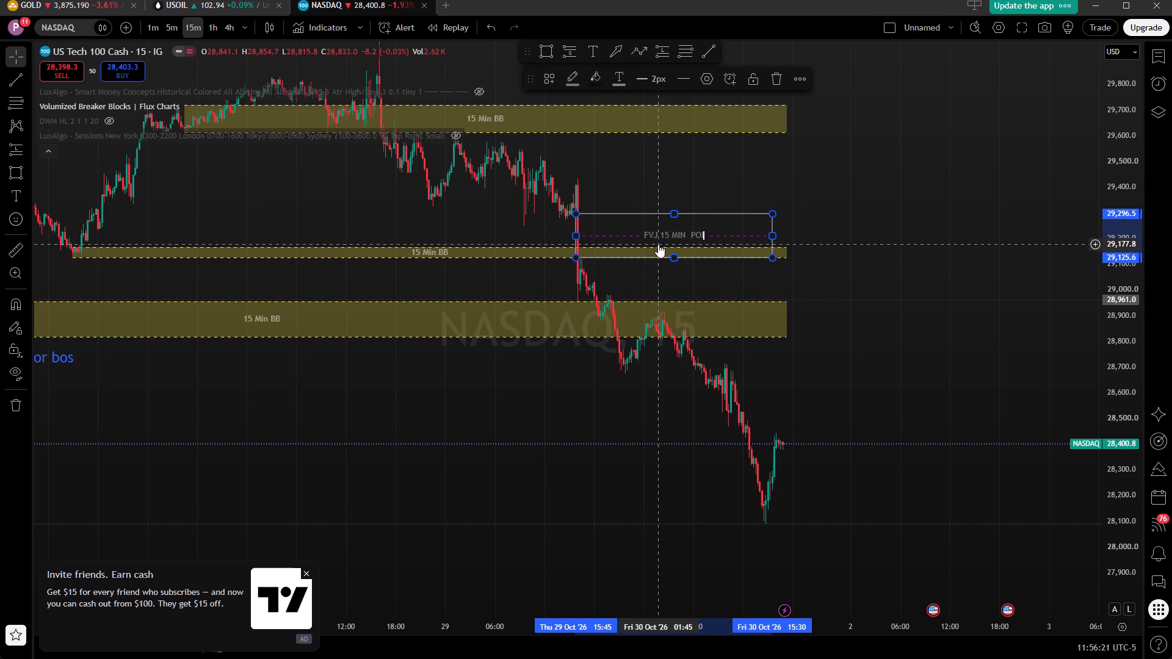
{"action": "left_click", "coordinate": [764, 180]}
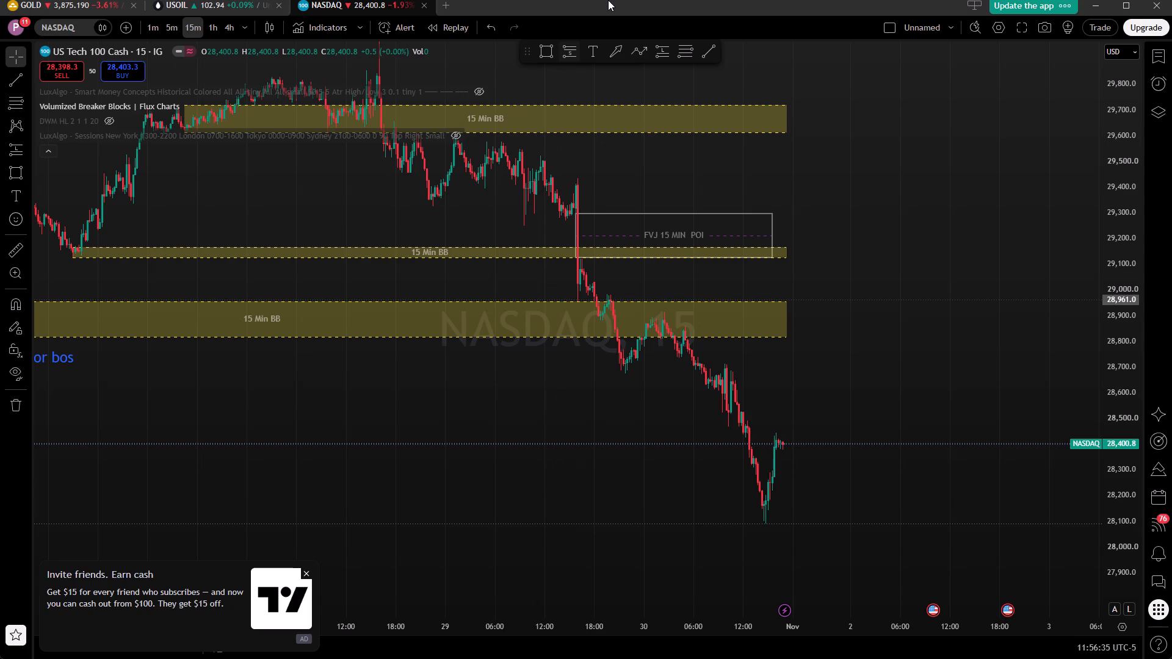
Draw an arrow path from about 28,952 up into the POI zone, down to about 29,064, back into the zone, ending at about 27,934.
{"action": "left_click", "coordinate": [637, 56]}
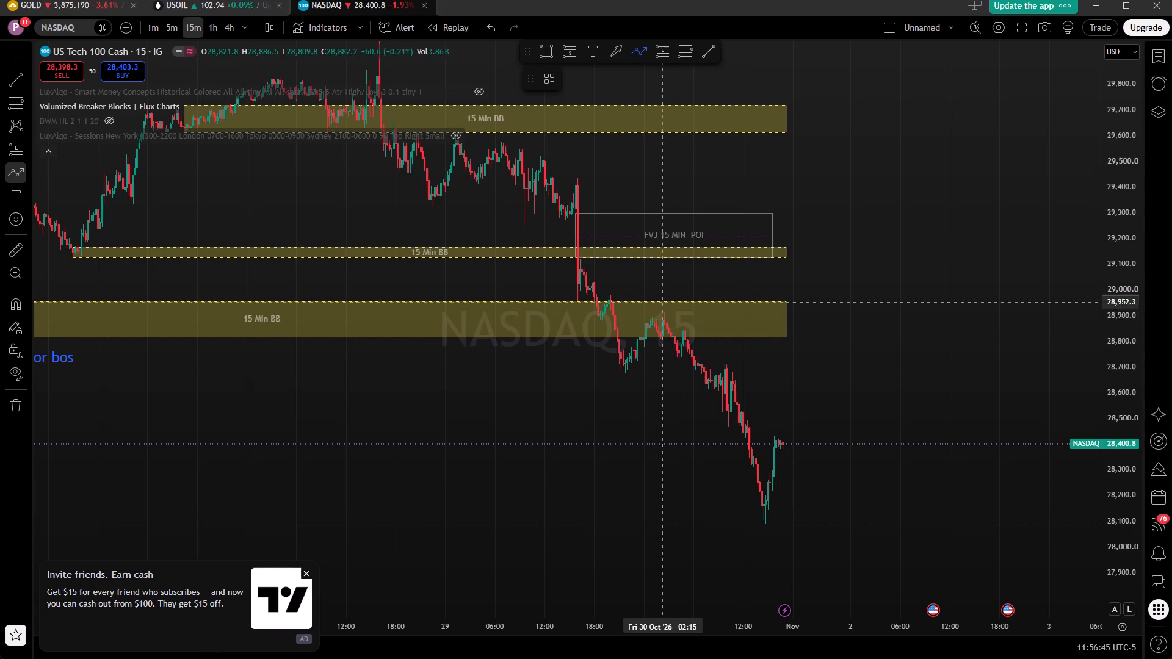
{"action": "left_click_drag", "start_coordinate": [663, 301], "coordinate": [685, 254]}
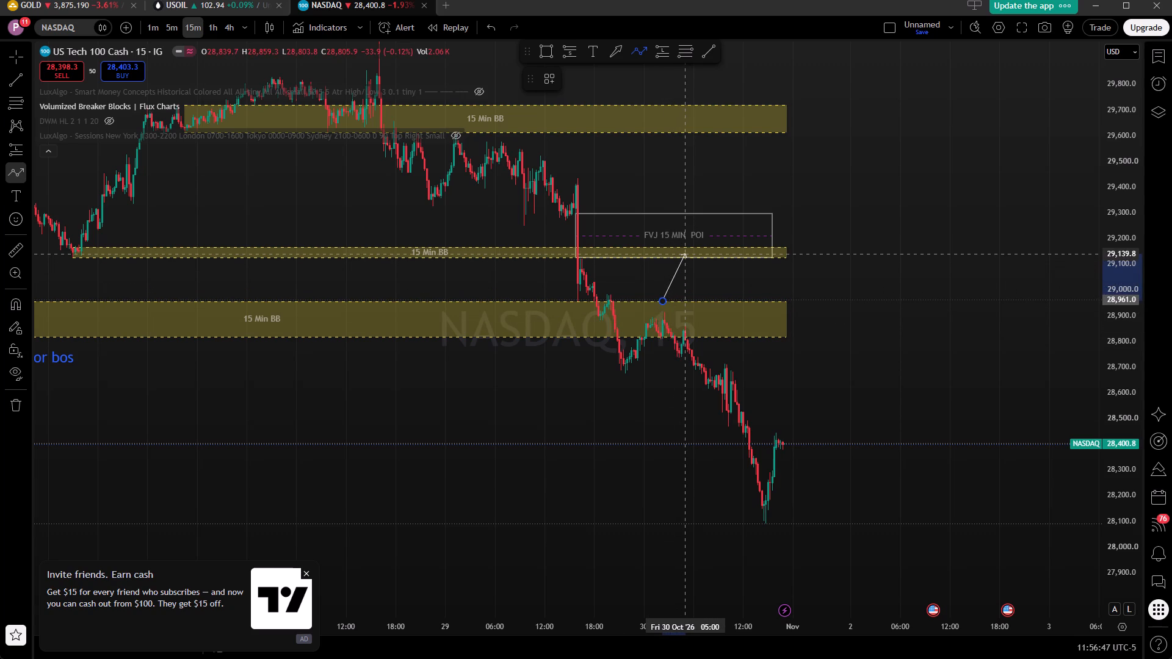
{"action": "left_click_drag", "start_coordinate": [685, 254], "coordinate": [686, 247]}
{"action": "left_click", "coordinate": [686, 247]}
{"action": "left_click", "coordinate": [715, 273]}
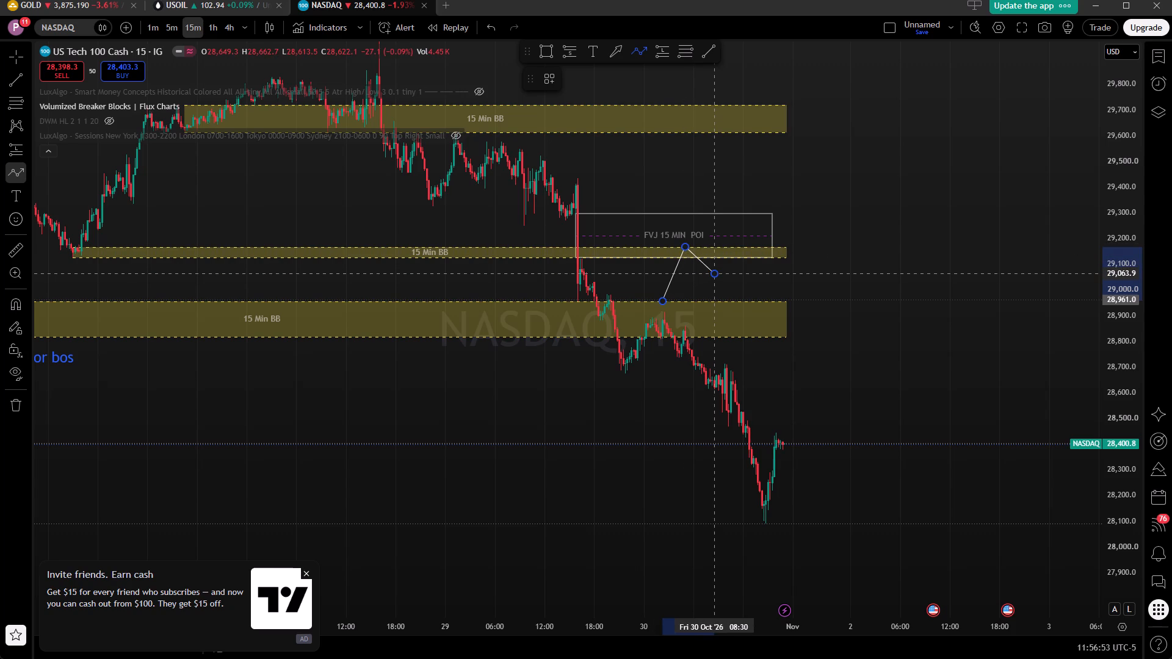
{"action": "left_click_drag", "start_coordinate": [727, 247], "coordinate": [786, 326]}
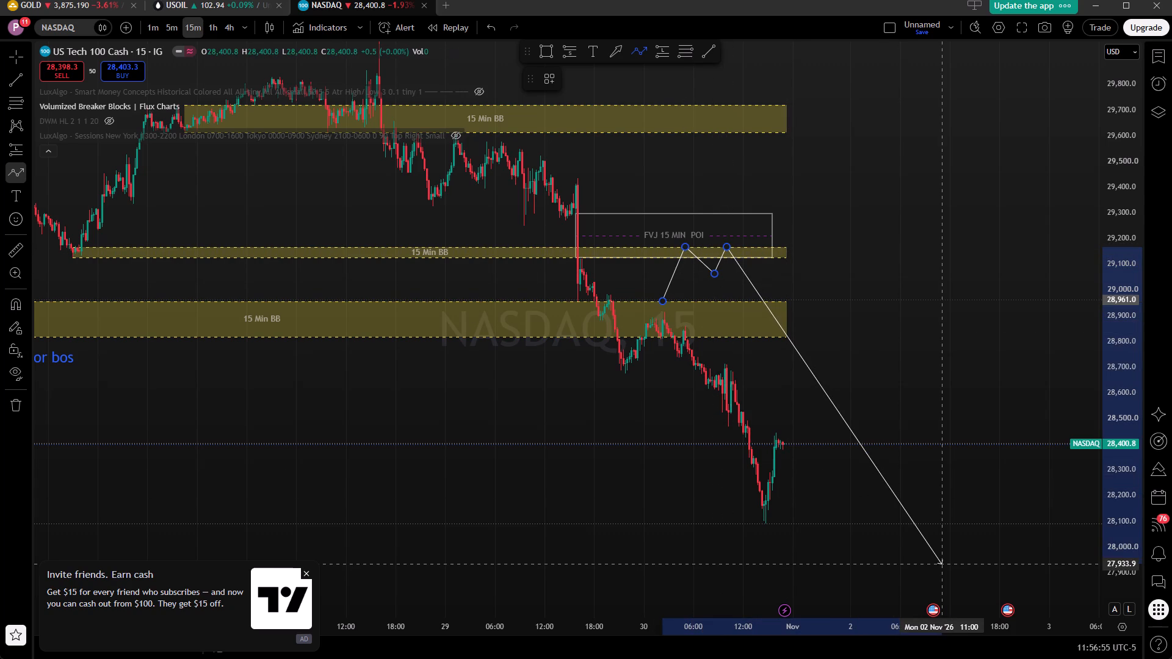
{"action": "double_click", "coordinate": [942, 564]}
{"action": "left_click", "coordinate": [961, 408]}
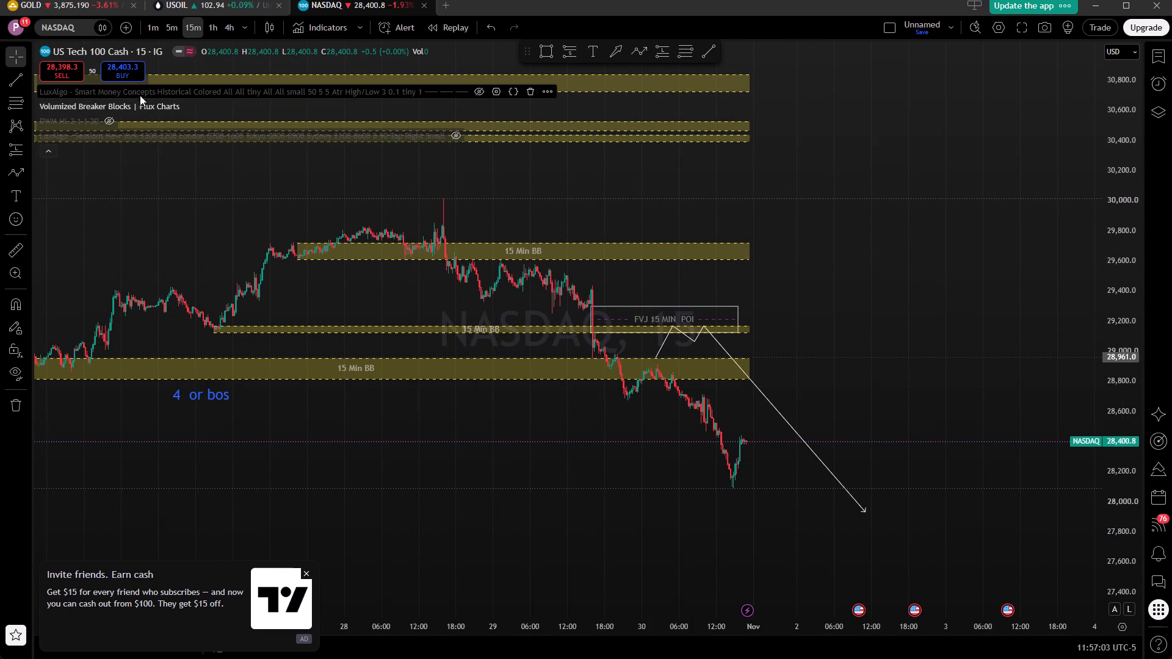
Hide the Volumized Breaker Blocks | Flux Charts indicator on the chart.
{"action": "left_click", "coordinate": [189, 104]}
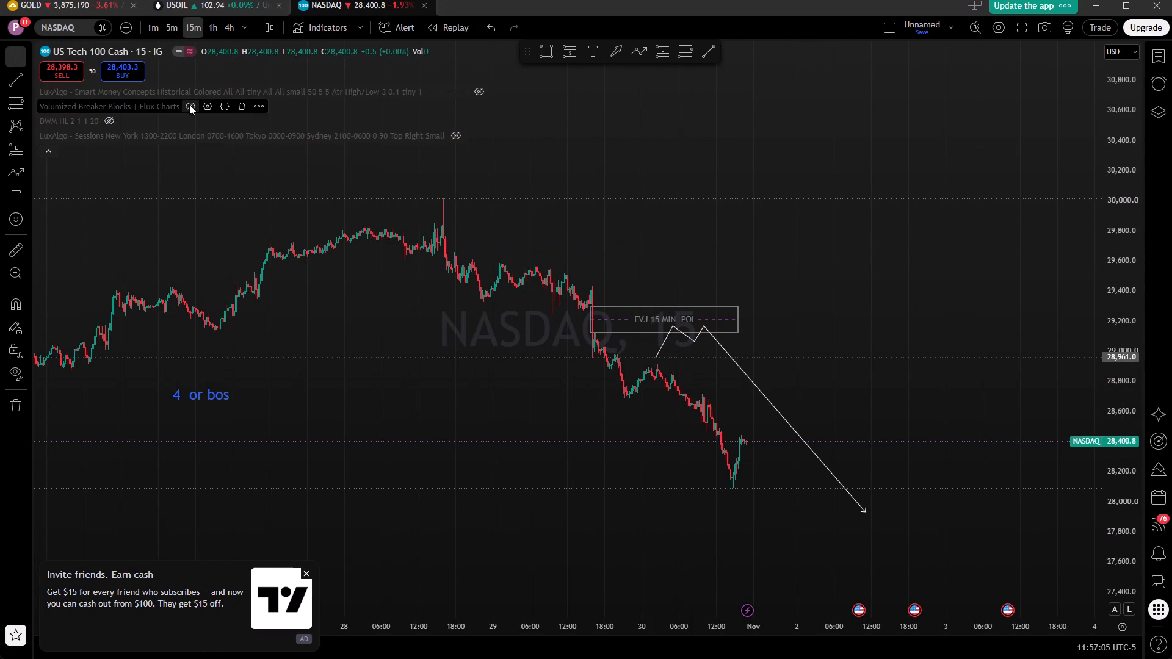
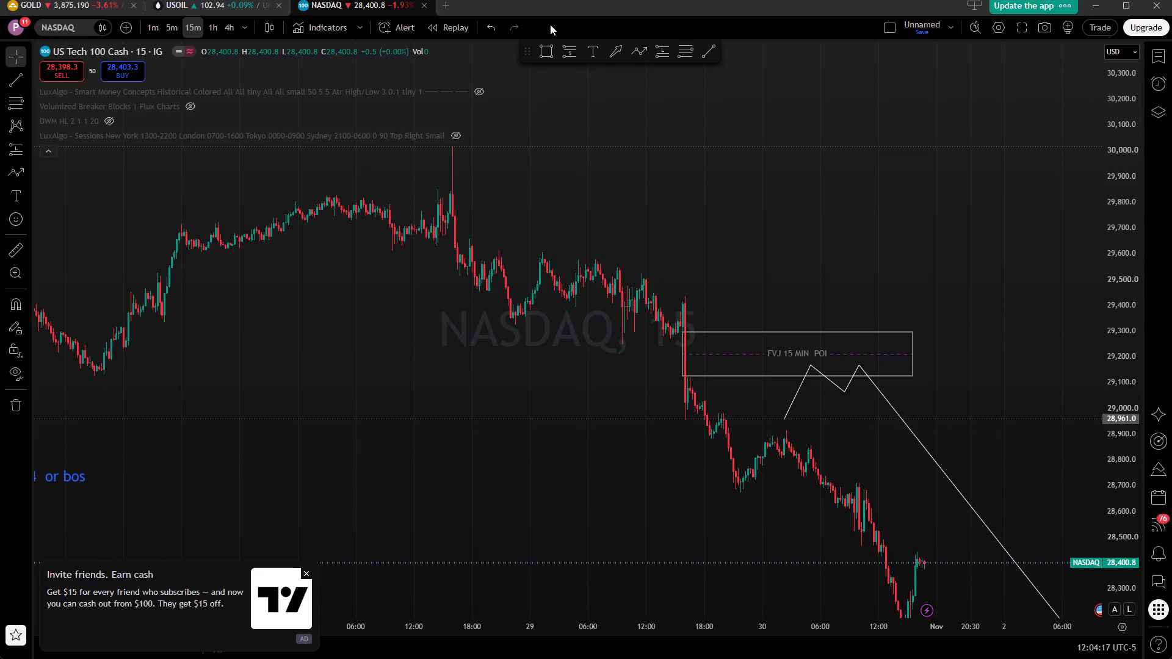
On the USOIL 15-minute chart, place a long position with entry about 102.93, stop about 102.56 and target about 104.97.
{"action": "left_click", "coordinate": [203, 0]}
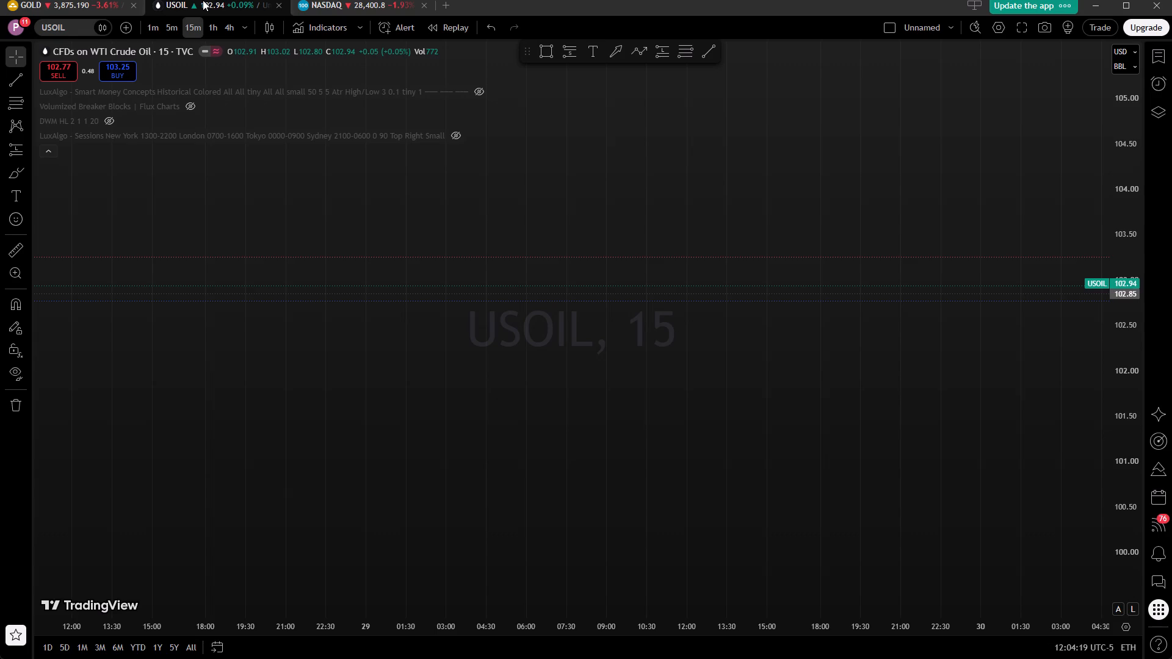
{"action": "left_click", "coordinate": [544, 506]}
{"action": "left_click", "coordinate": [1087, 592]}
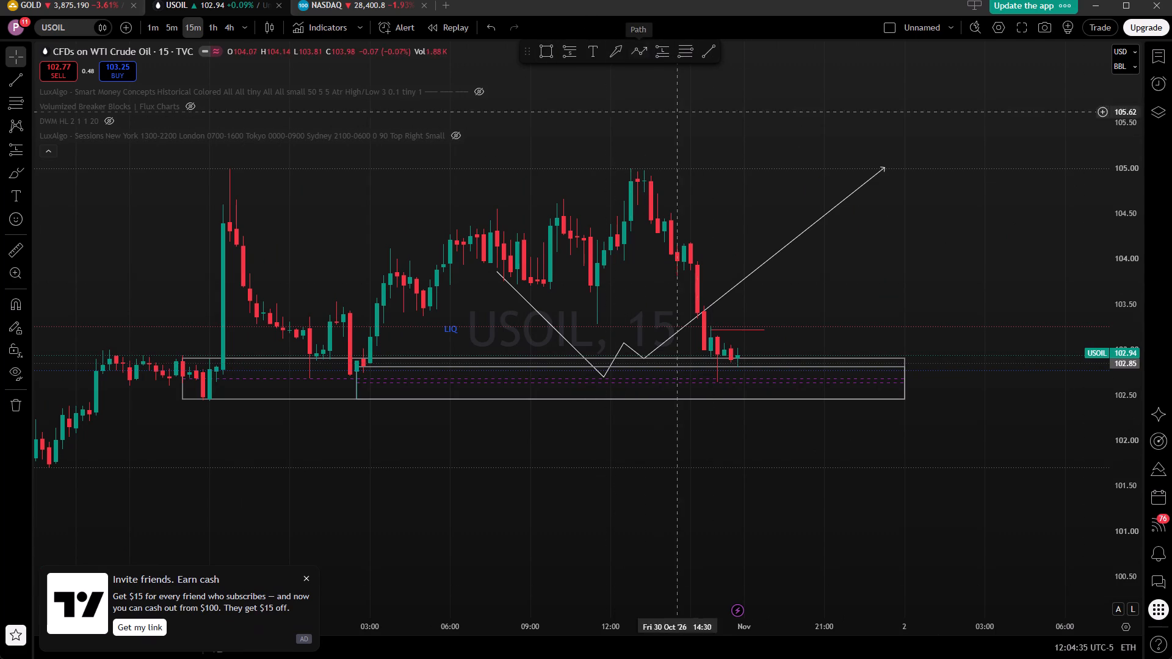
{"action": "left_click", "coordinate": [229, 34]}
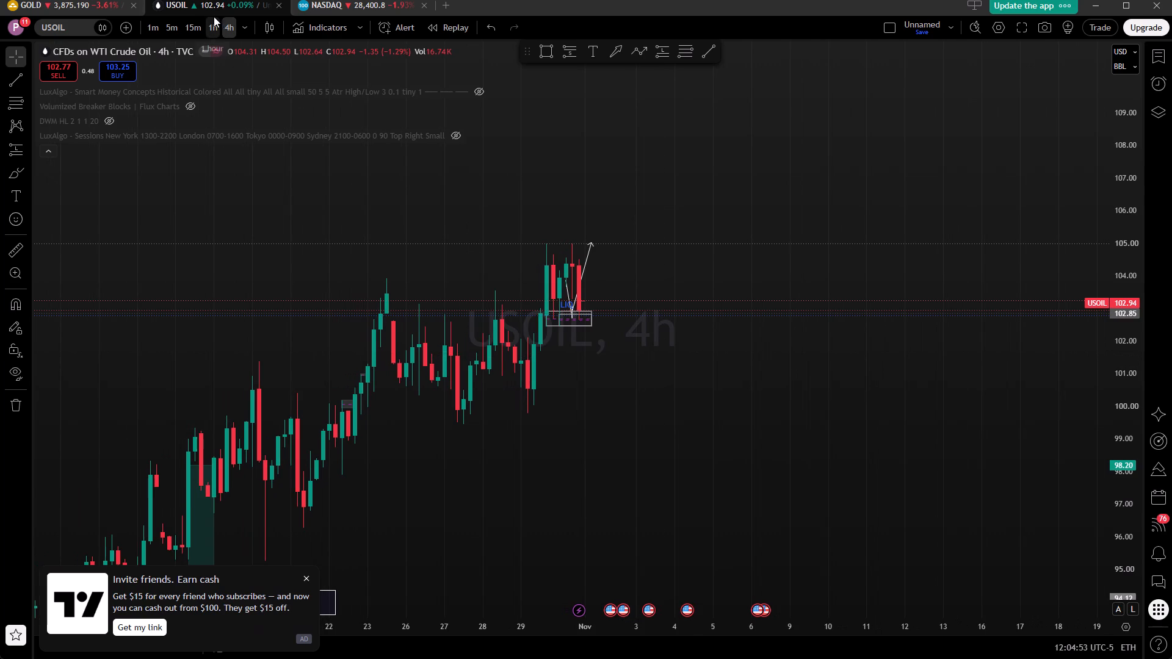
{"action": "left_click", "coordinate": [189, 26]}
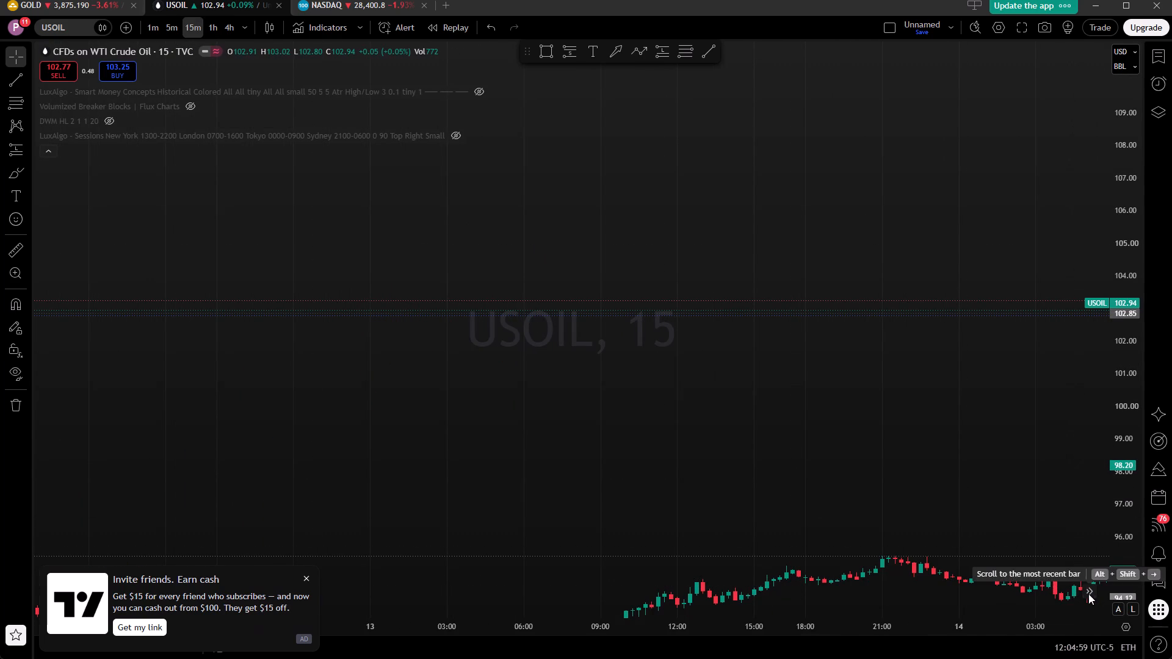
{"action": "left_click", "coordinate": [1088, 594]}
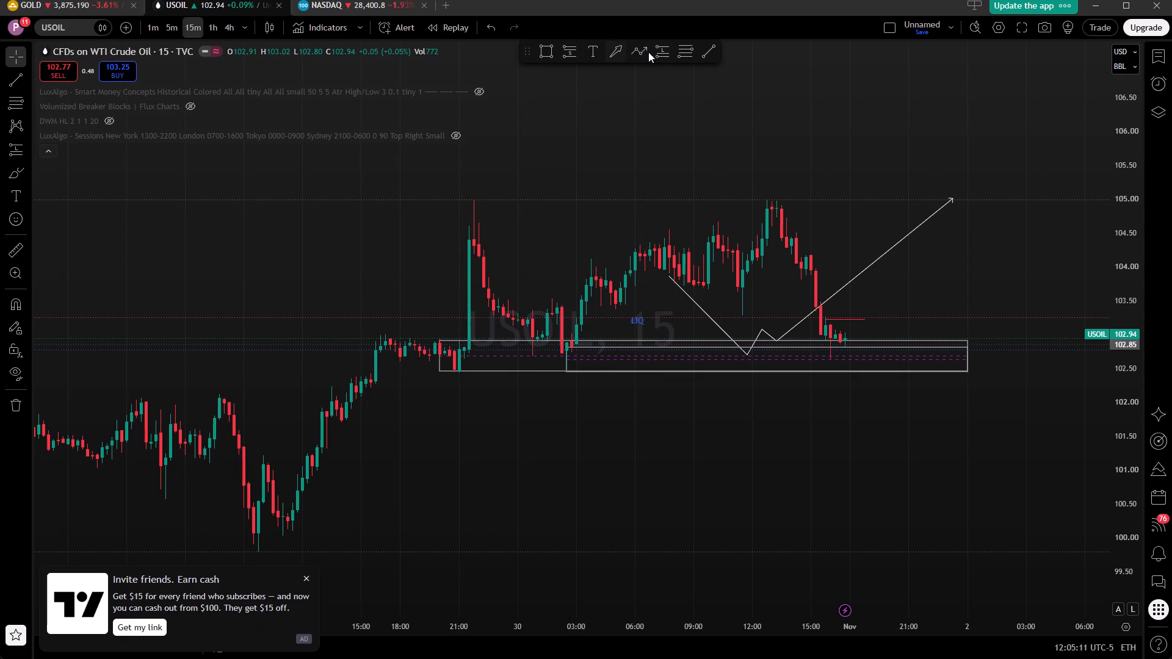
{"action": "left_click", "coordinate": [665, 52]}
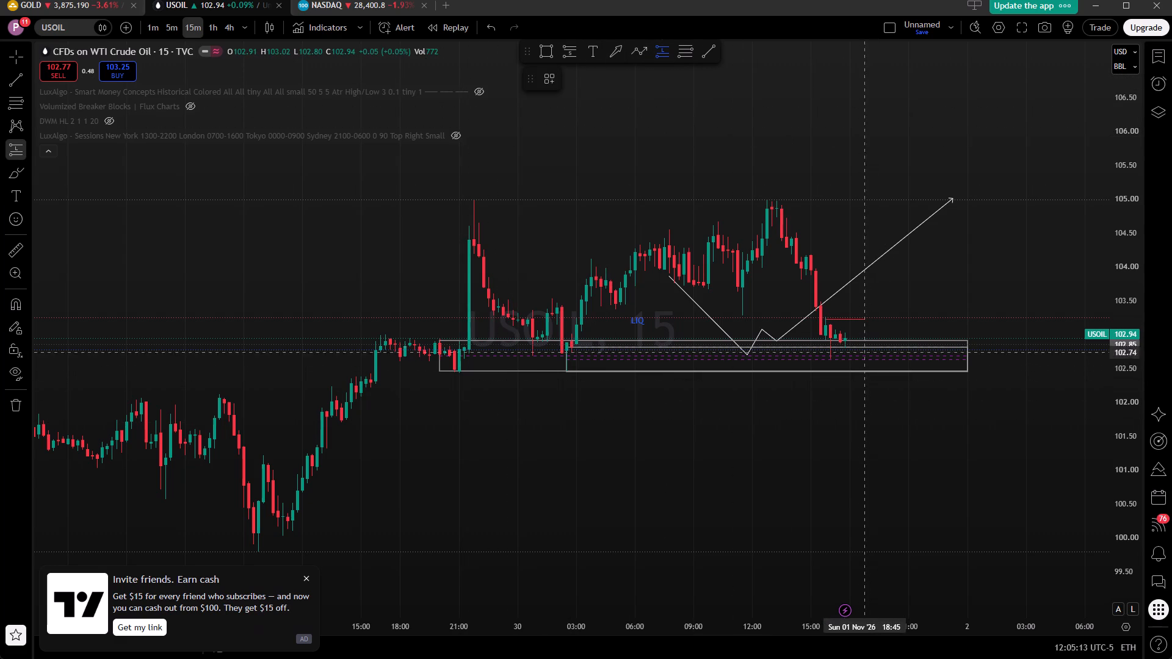
{"action": "left_click", "coordinate": [847, 339]}
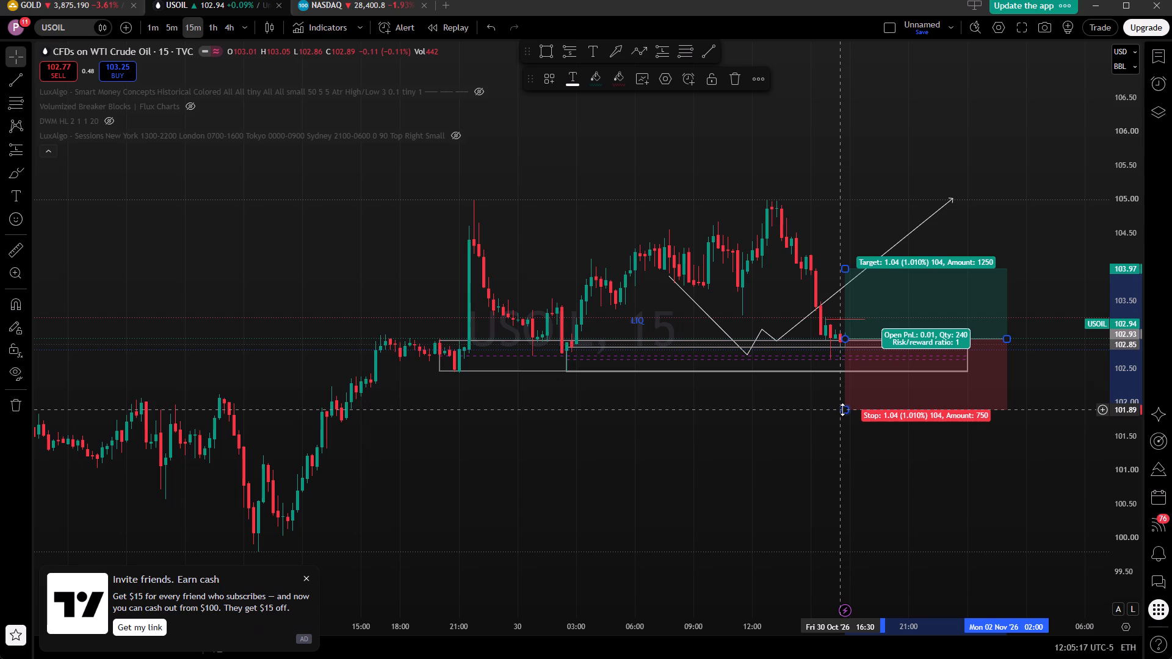
{"action": "left_click_drag", "start_coordinate": [844, 409], "coordinate": [836, 364]}
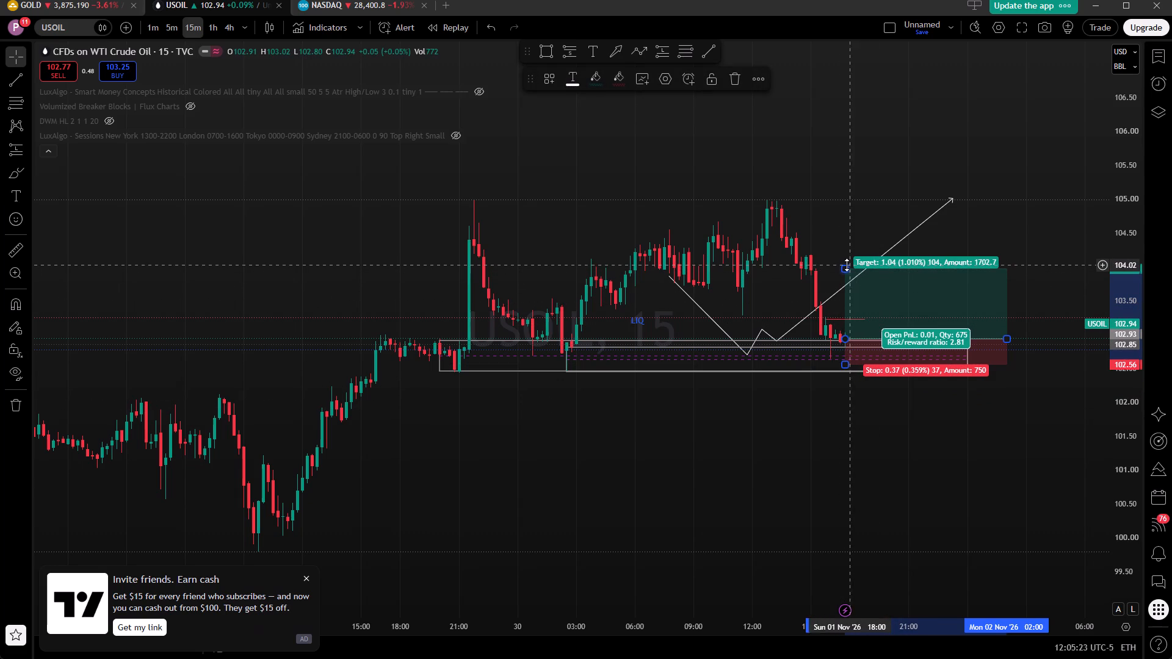
{"action": "left_click_drag", "start_coordinate": [847, 265], "coordinate": [841, 202]}
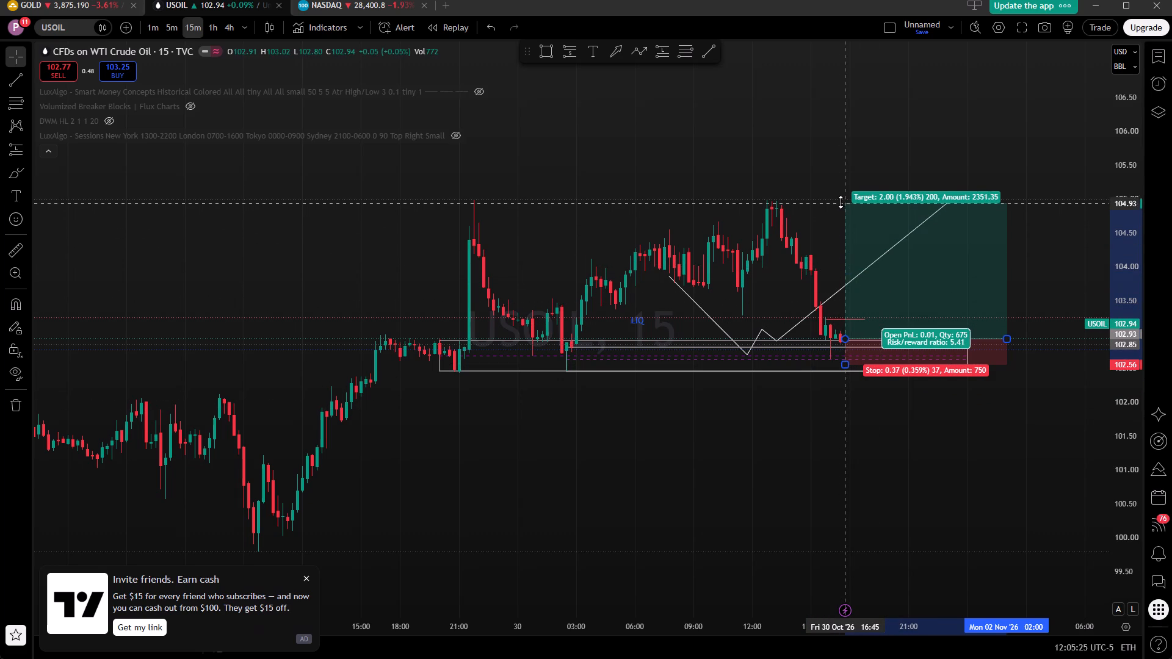
{"action": "left_click_drag", "start_coordinate": [841, 202], "coordinate": [841, 201]}
{"action": "left_click", "coordinate": [829, 140]}
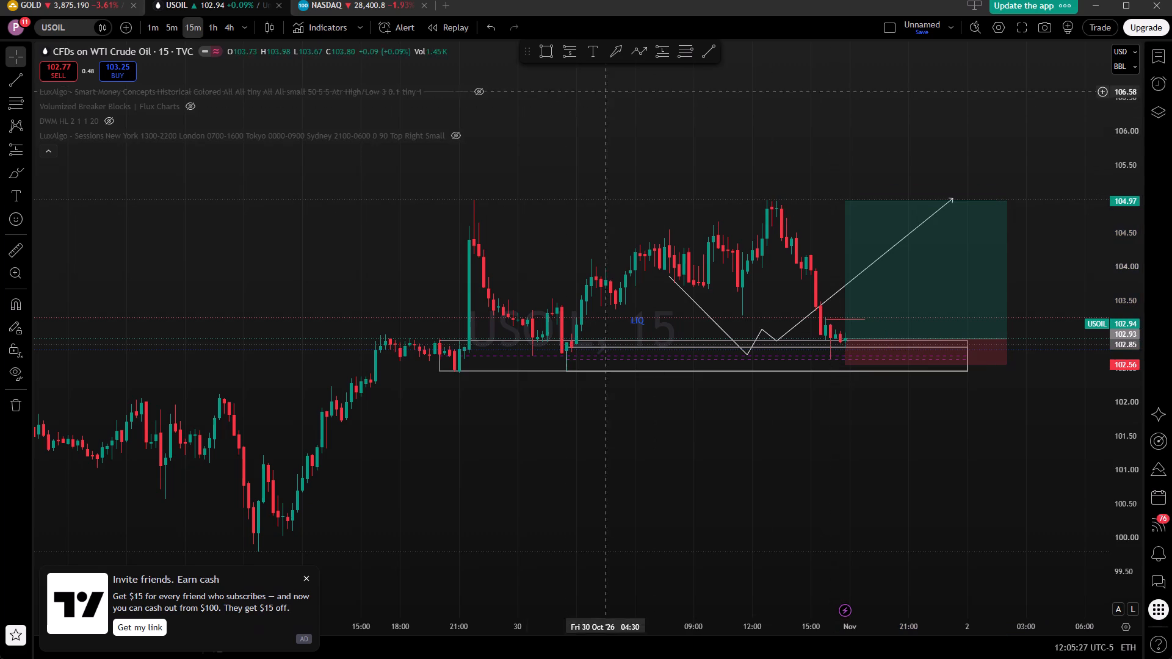
On the GOLD 4-hour chart, delete the rectangle labelled DEMAND ZONE near the start of August.
{"action": "left_click", "coordinate": [45, 2]}
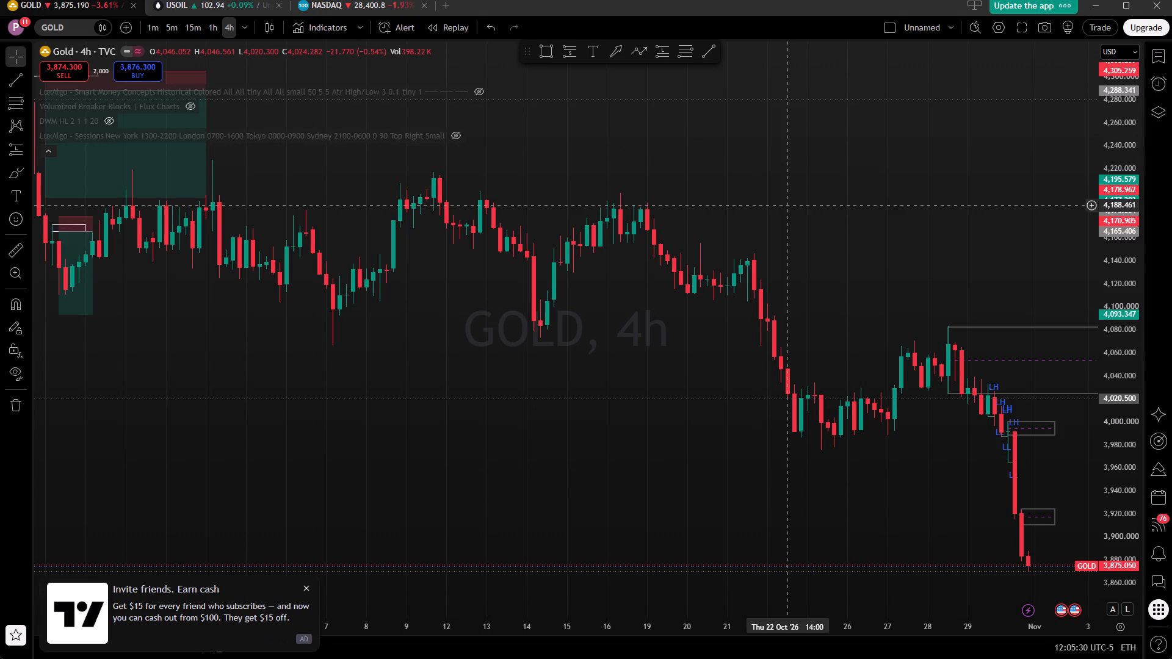
{"action": "left_click_drag", "start_coordinate": [790, 206], "coordinate": [512, 168]}
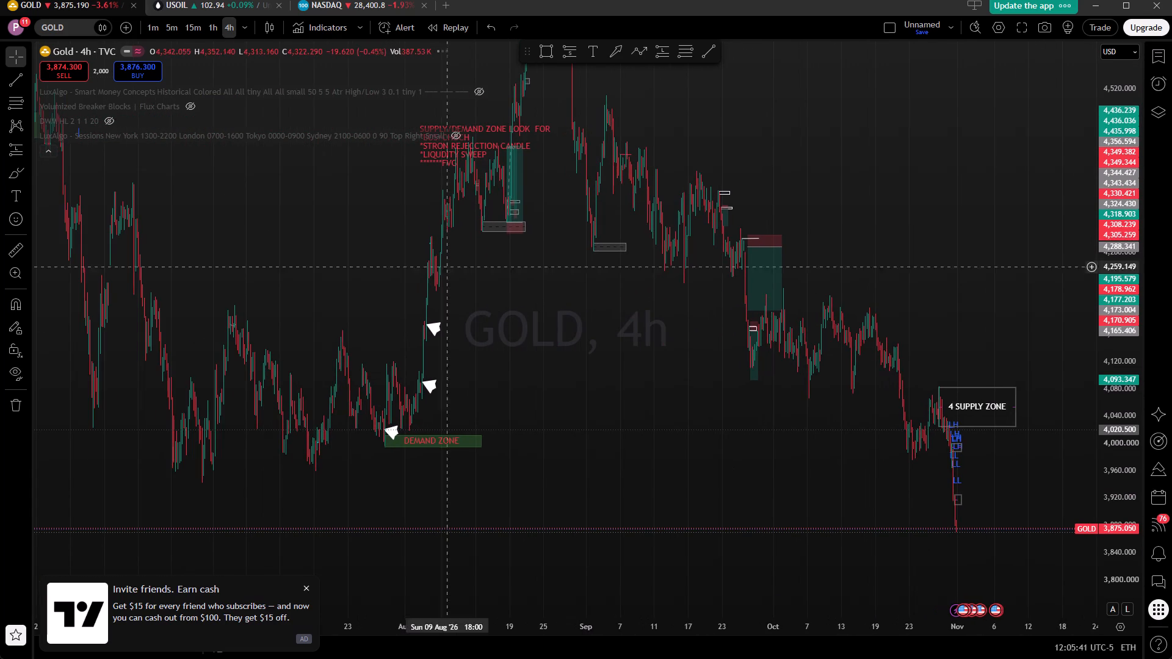
{"action": "left_click", "coordinate": [424, 436]}
{"action": "key", "text": "Delete"}
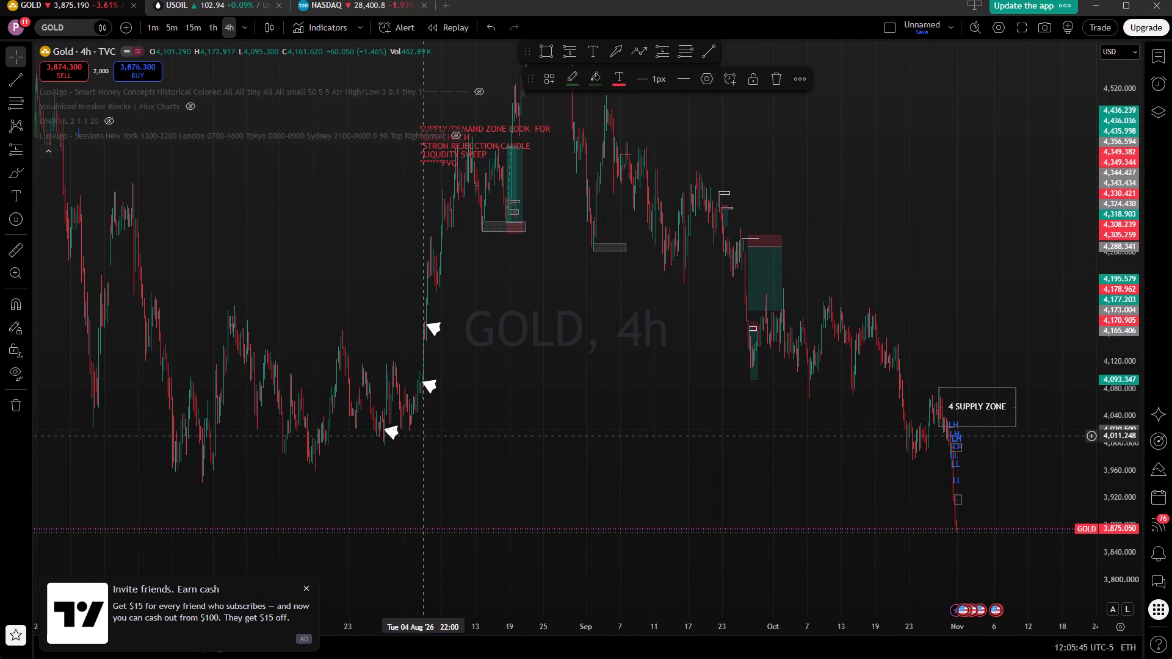
Delete the three white arrow markers along GOLD's late-July to early-August rally.
{"action": "left_click", "coordinate": [389, 437]}
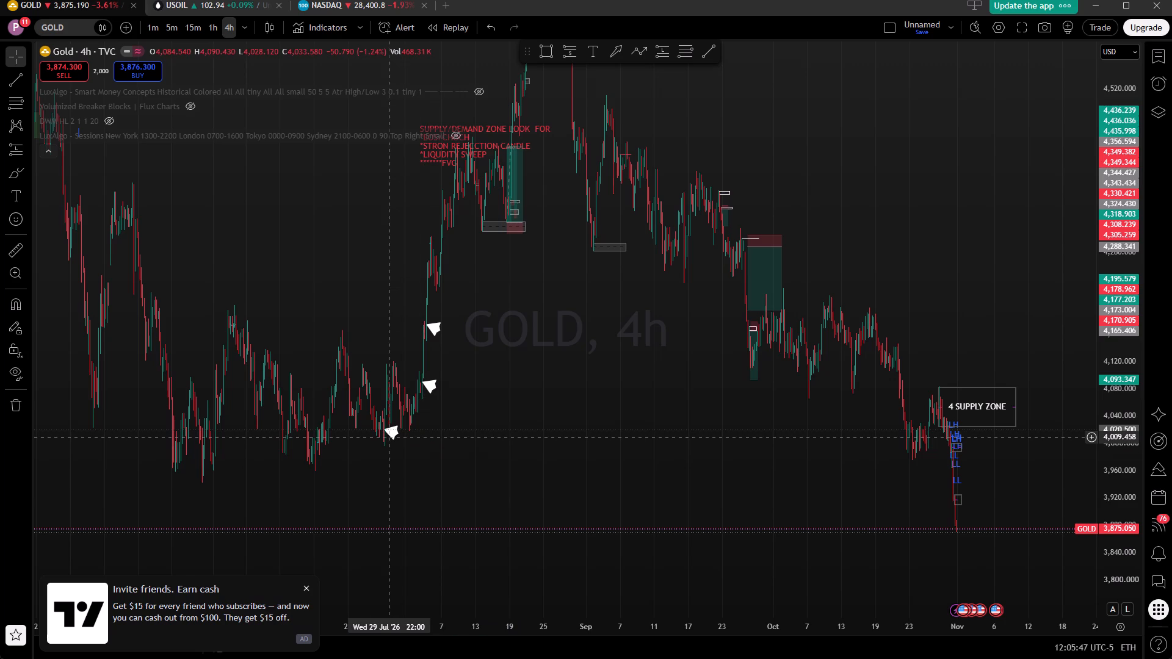
{"action": "left_click", "coordinate": [393, 434]}
{"action": "key", "text": "Delete"}
{"action": "left_click", "coordinate": [393, 434]}
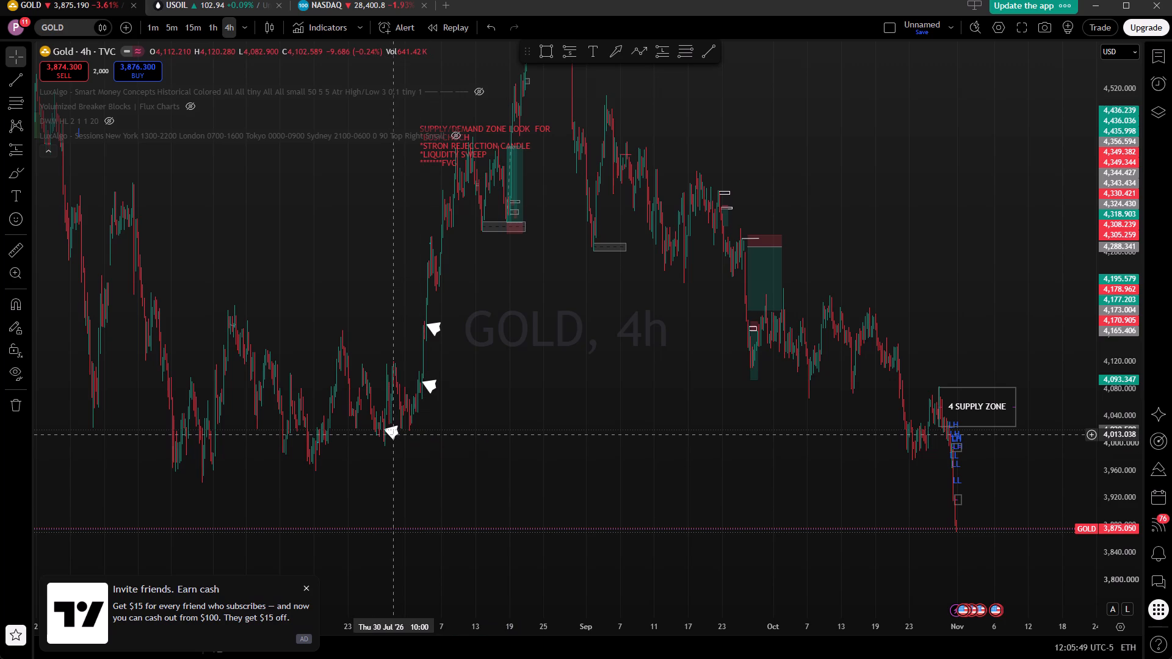
{"action": "left_click", "coordinate": [391, 432]}
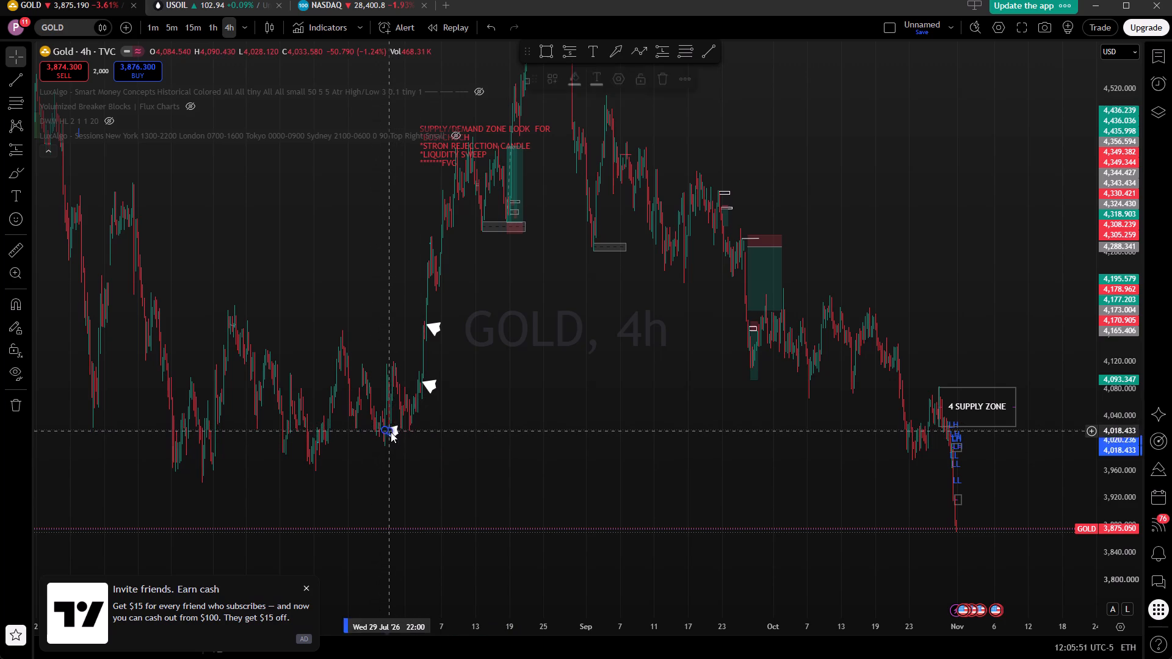
{"action": "key", "text": "Delete"}
{"action": "left_click", "coordinate": [434, 381]}
{"action": "key", "text": "Delete"}
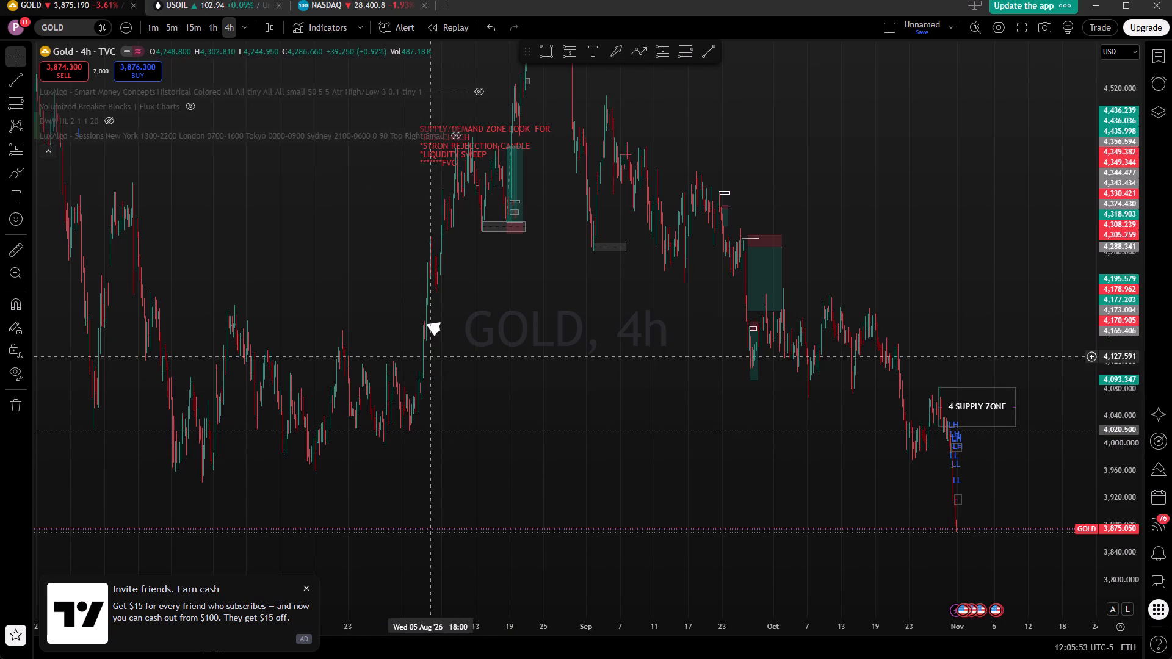
{"action": "left_click", "coordinate": [437, 329]}
{"action": "key", "text": "Delete"}
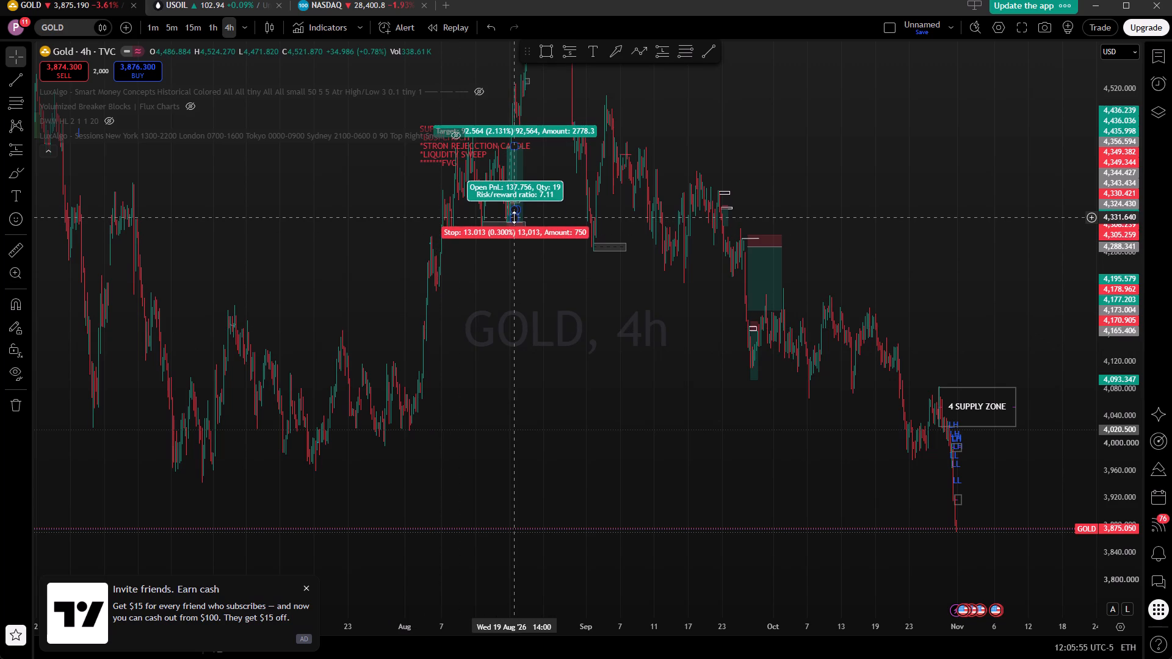
Delete the long position, the grey rectangle and the small zones above it around GOLD's 13–20 August pullback.
{"action": "left_click", "coordinate": [514, 217]}
{"action": "key", "text": "Delete"}
{"action": "left_click", "coordinate": [514, 227]}
{"action": "key", "text": "Delete"}
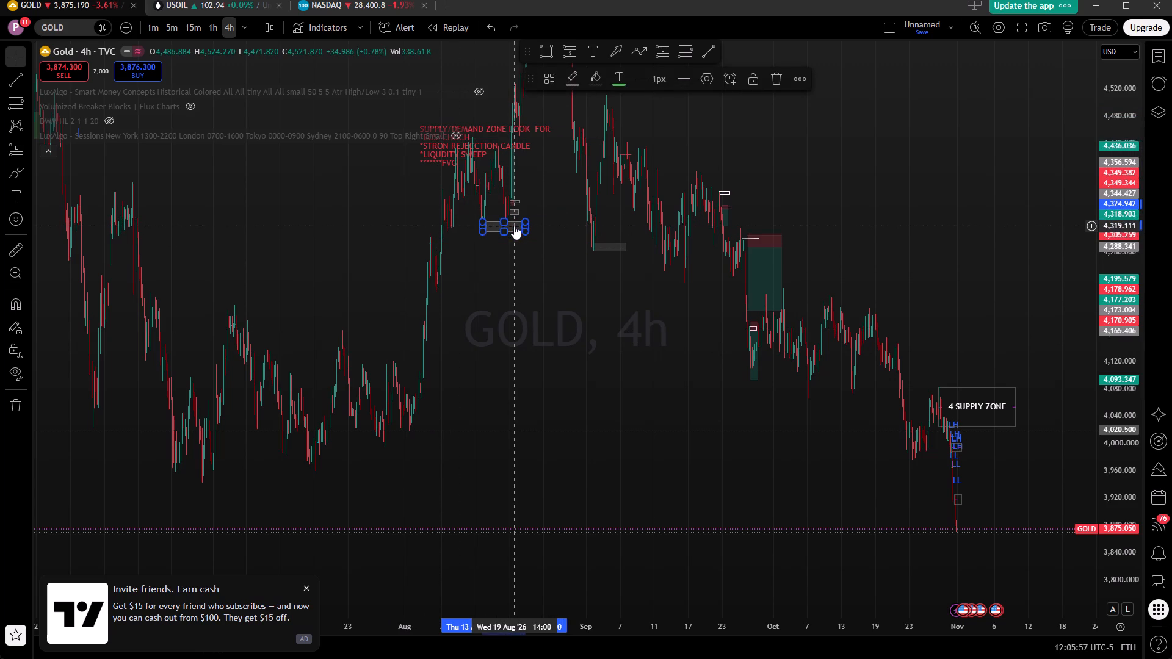
{"action": "left_click", "coordinate": [514, 226]}
{"action": "key", "text": "Delete"}
{"action": "left_click", "coordinate": [517, 215]}
{"action": "key", "text": "Delete"}
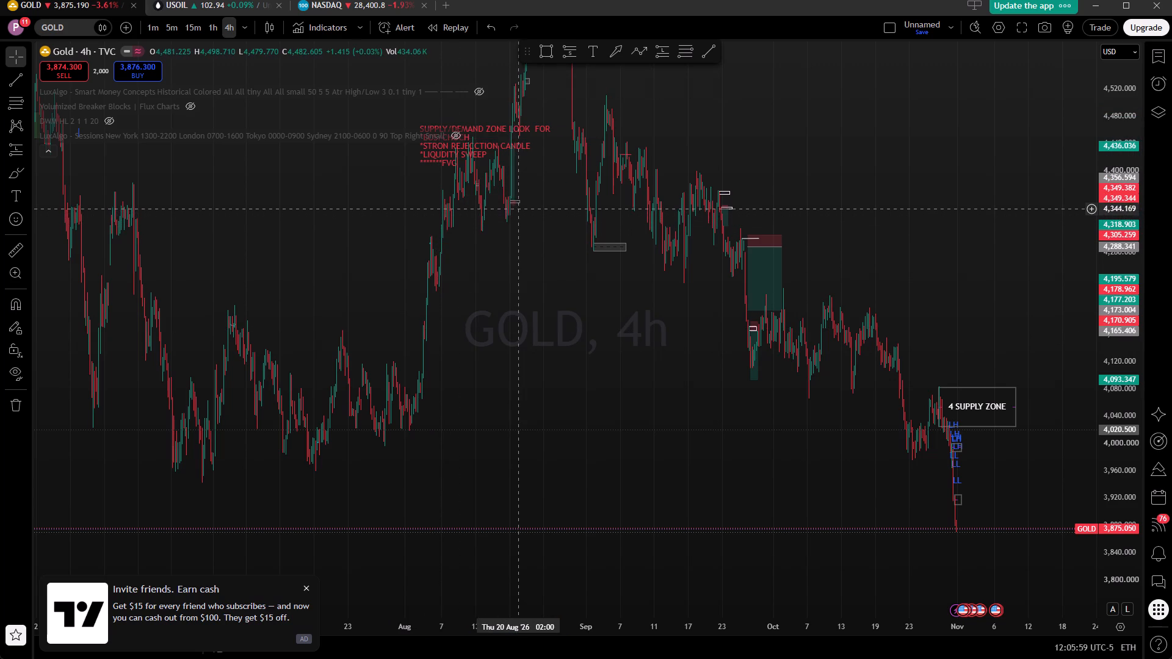
{"action": "left_click", "coordinate": [518, 207]}
{"action": "key", "text": "Delete"}
Delete the grey rectangle at GOLD's early-September low and the two small zones near 23 September.
{"action": "left_click", "coordinate": [611, 245]}
{"action": "key", "text": "Delete"}
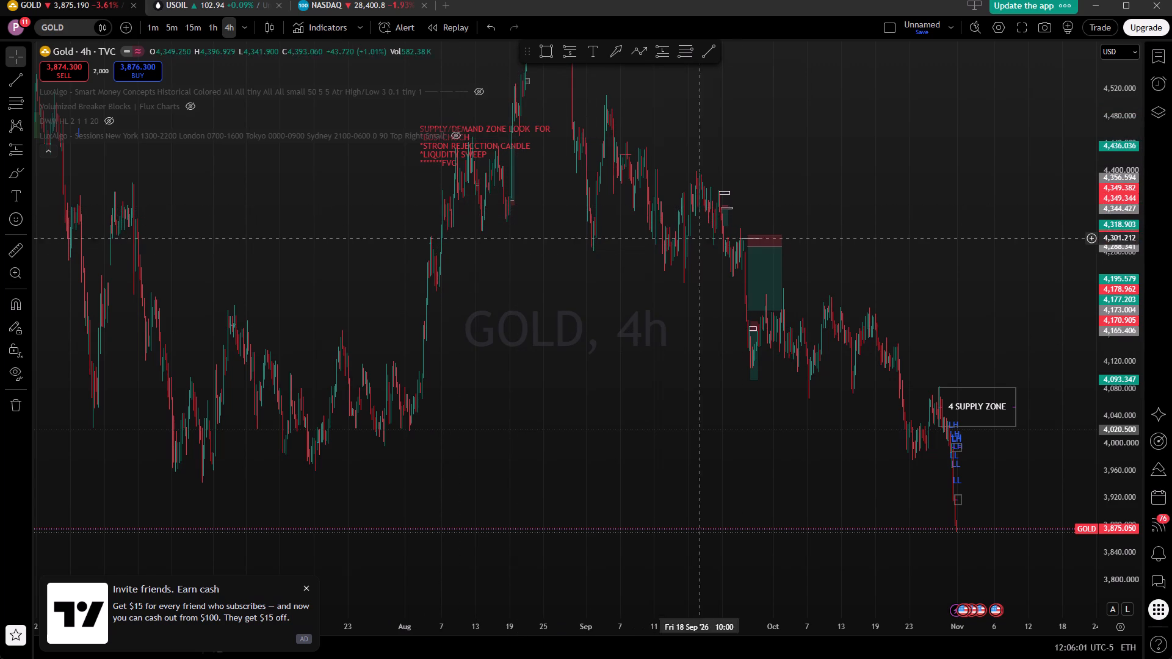
{"action": "left_click", "coordinate": [731, 207]}
{"action": "key", "text": "Delete"}
{"action": "left_click", "coordinate": [728, 197]}
{"action": "key", "text": "Delete"}
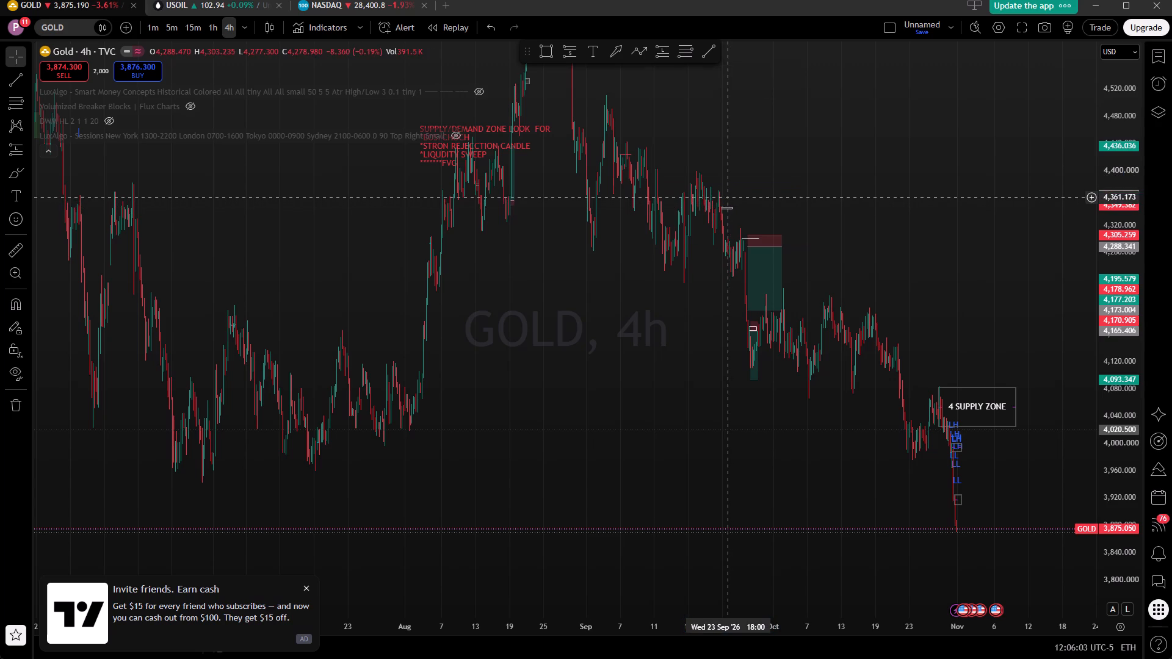
{"action": "left_click", "coordinate": [730, 215]}
{"action": "left_click", "coordinate": [728, 209]}
{"action": "key", "text": "Delete"}
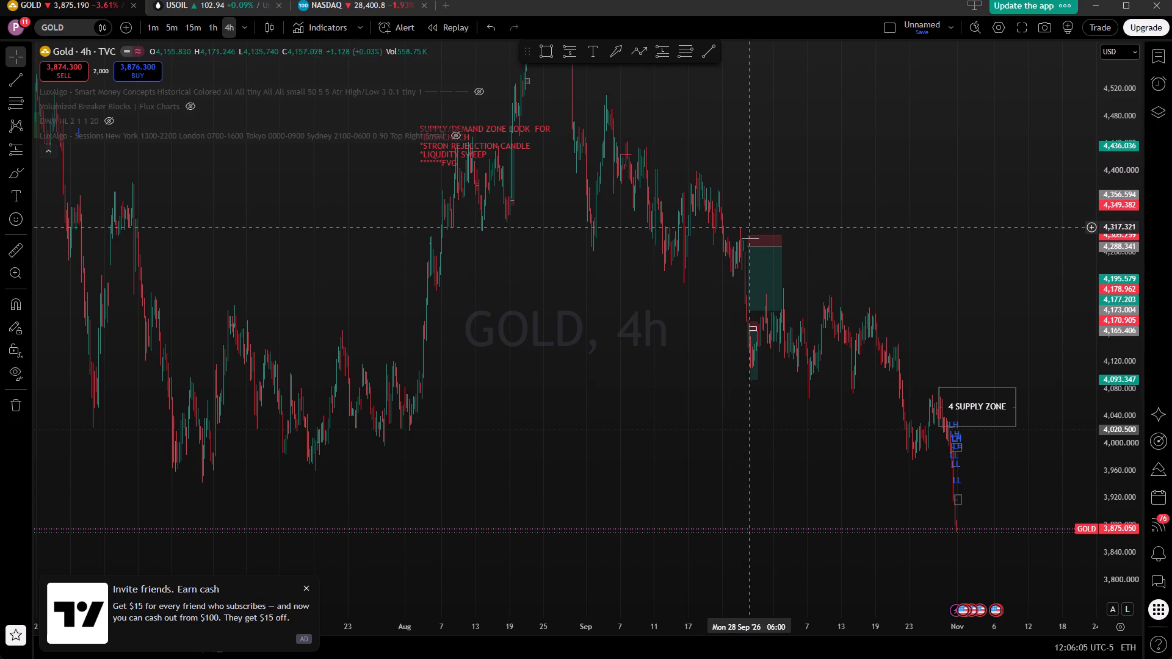
Delete the large short position and the short line at its top near 28 September, plus the small drawing near 7 September.
{"action": "left_click_drag", "start_coordinate": [753, 231], "coordinate": [753, 241]}
{"action": "left_click", "coordinate": [753, 241]}
{"action": "key", "text": "Delete"}
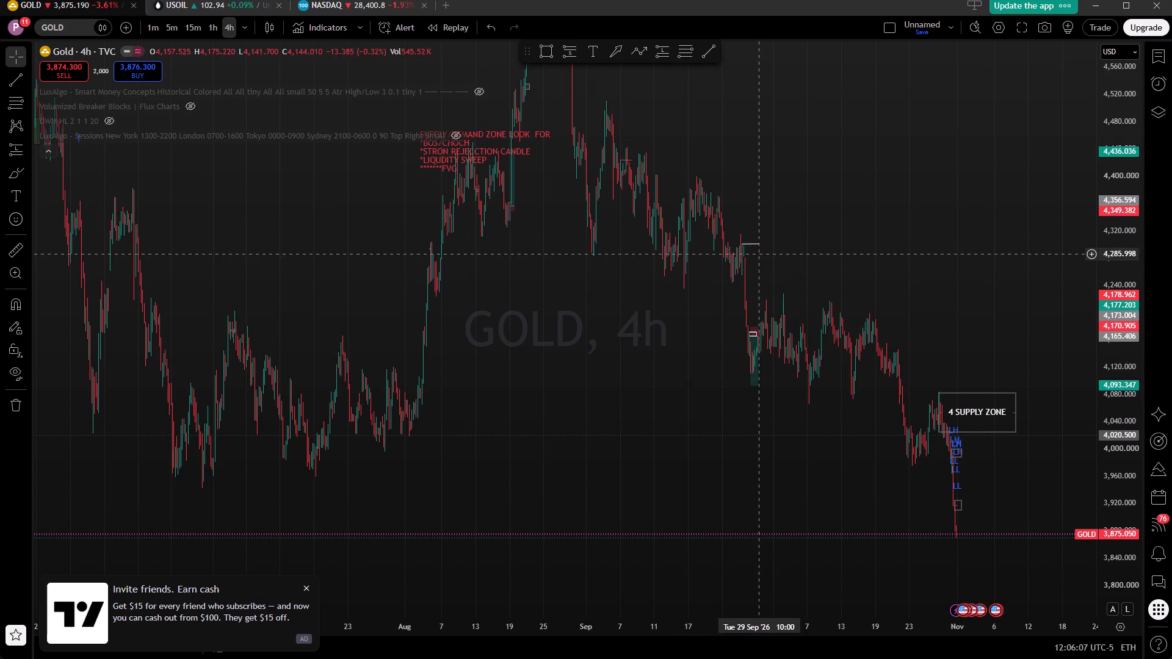
{"action": "left_click", "coordinate": [750, 243]}
{"action": "key", "text": "Delete"}
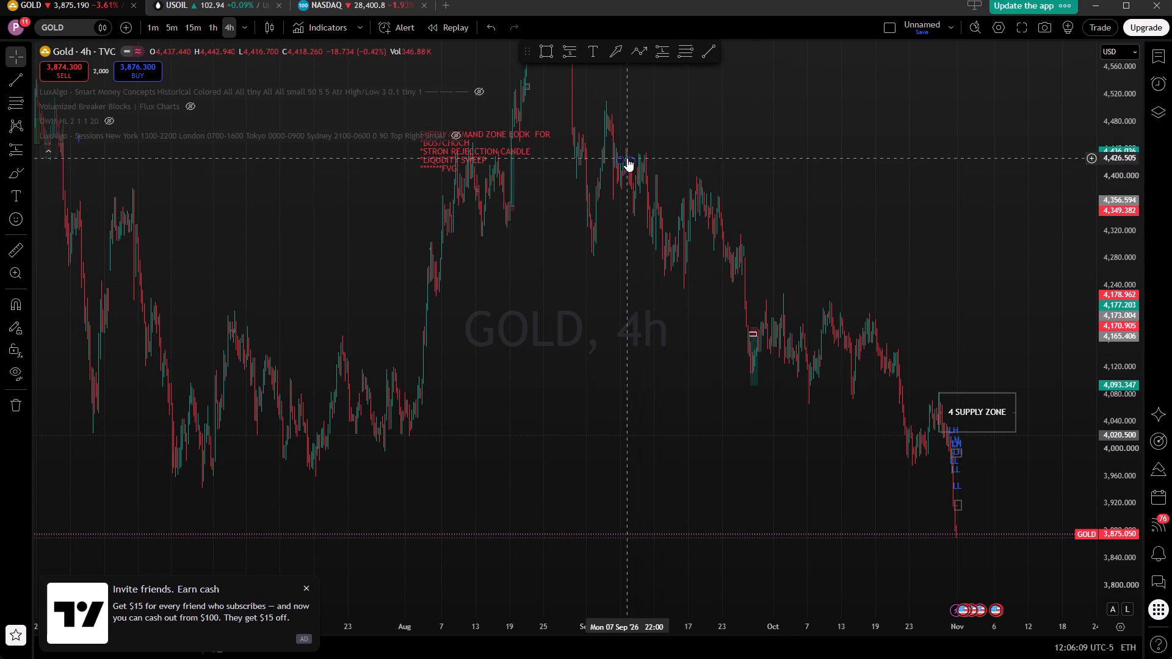
{"action": "left_click", "coordinate": [627, 158]}
{"action": "key", "text": "Delete"}
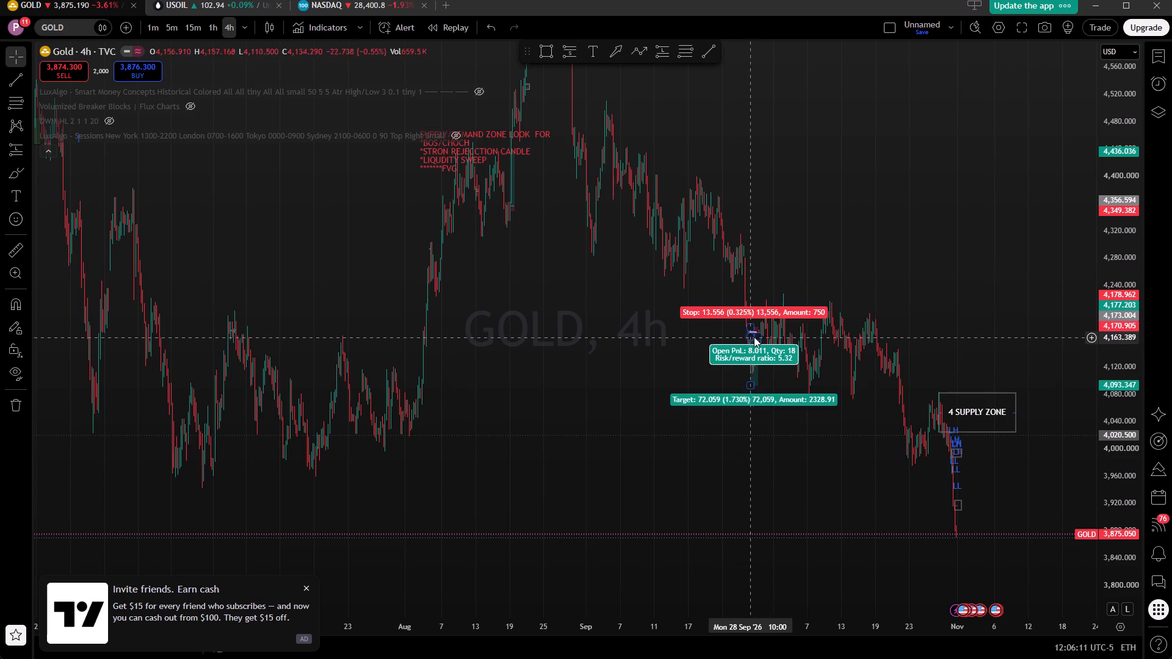
Delete the smaller short position and the small zone drawings around 4,170 near 28 September.
{"action": "left_click", "coordinate": [755, 336]}
{"action": "key", "text": "Delete"}
{"action": "left_click", "coordinate": [754, 332]}
{"action": "key", "text": "Delete"}
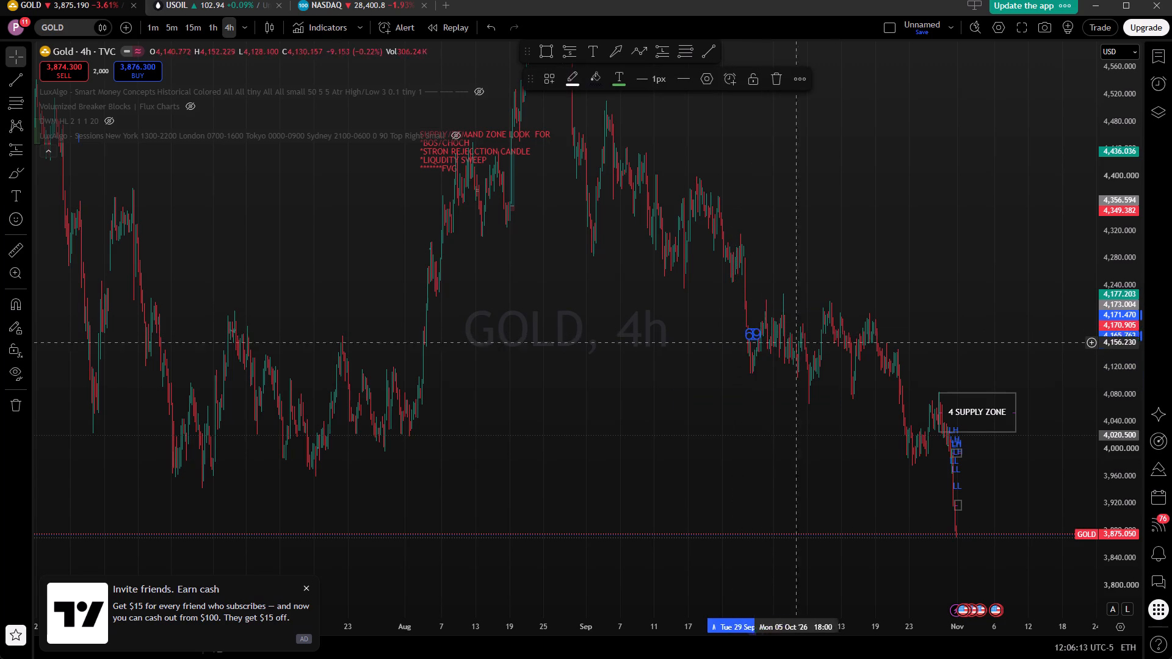
{"action": "left_click", "coordinate": [747, 337]}
{"action": "key", "text": "Delete"}
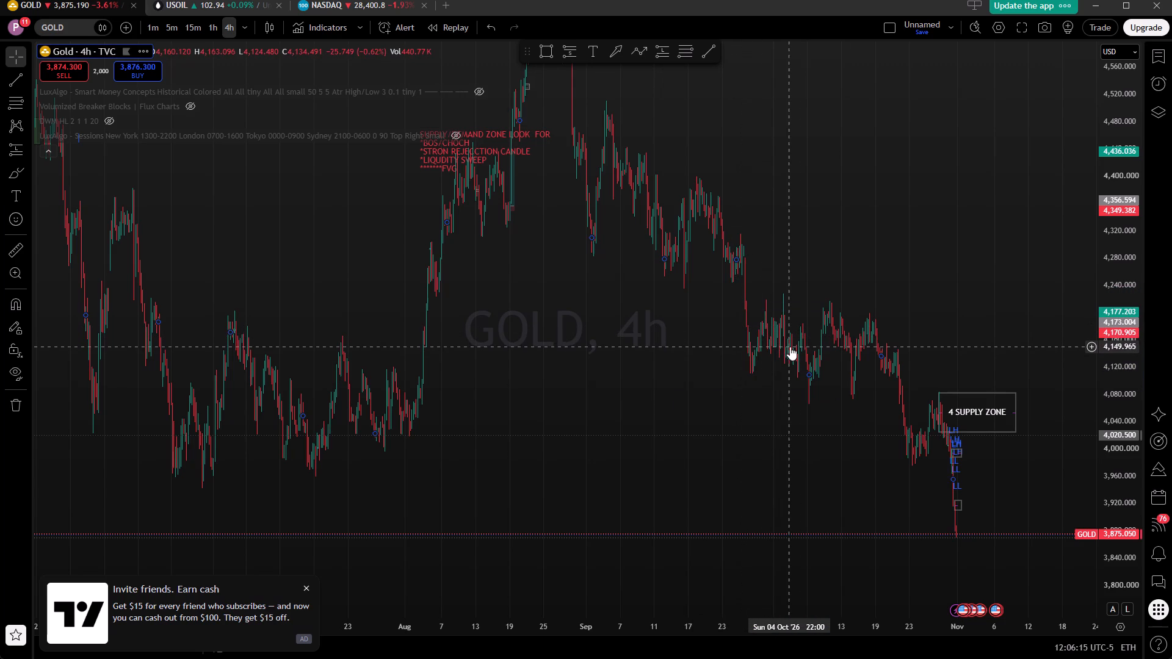
{"action": "left_click", "coordinate": [864, 220]}
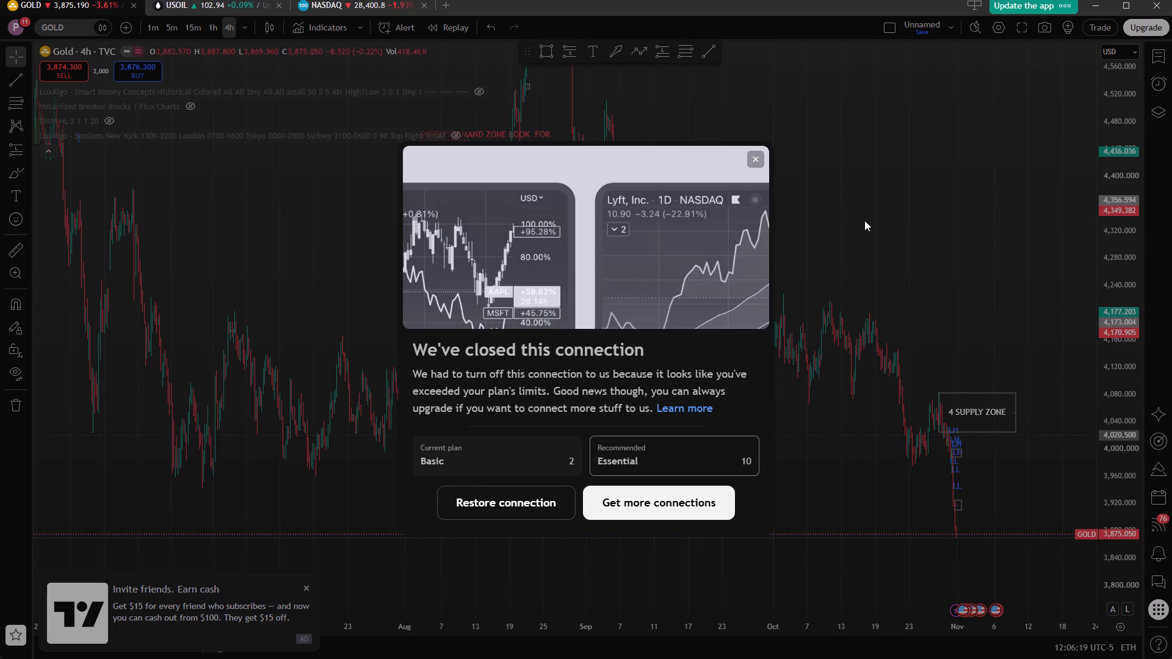
Restore the closed data connection.
{"action": "left_click", "coordinate": [505, 515]}
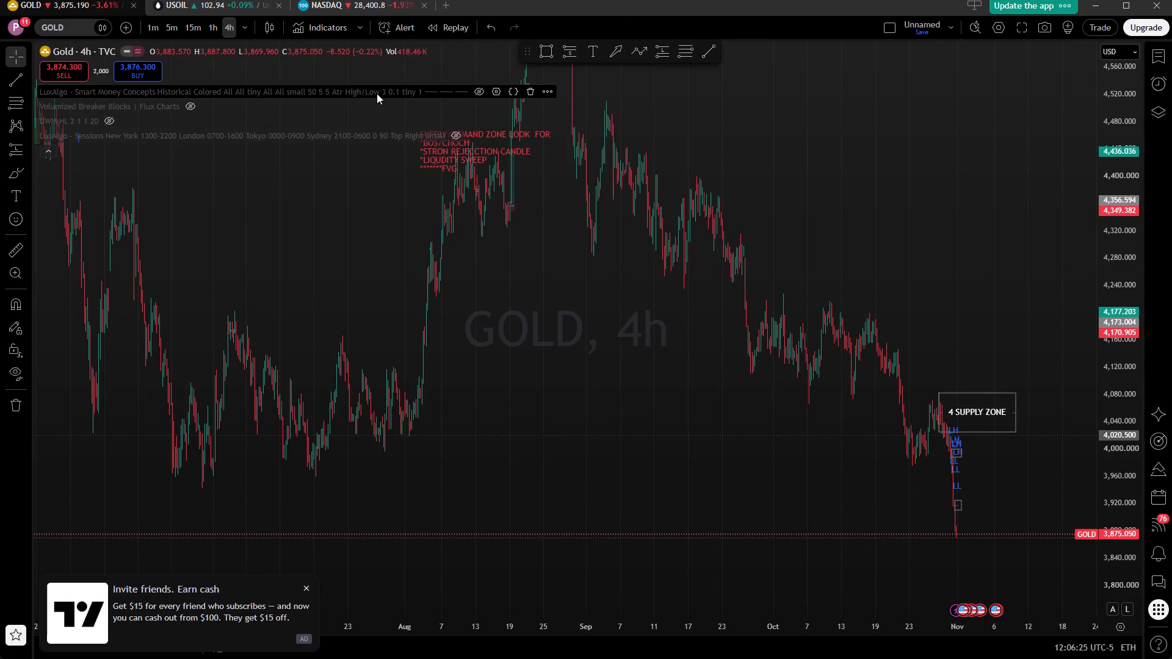
Show LuxAlgo Smart Money Concepts to examine GOLD's 4-hour structure and supply zones, and hide the indicator again.
{"action": "left_click", "coordinate": [487, 90]}
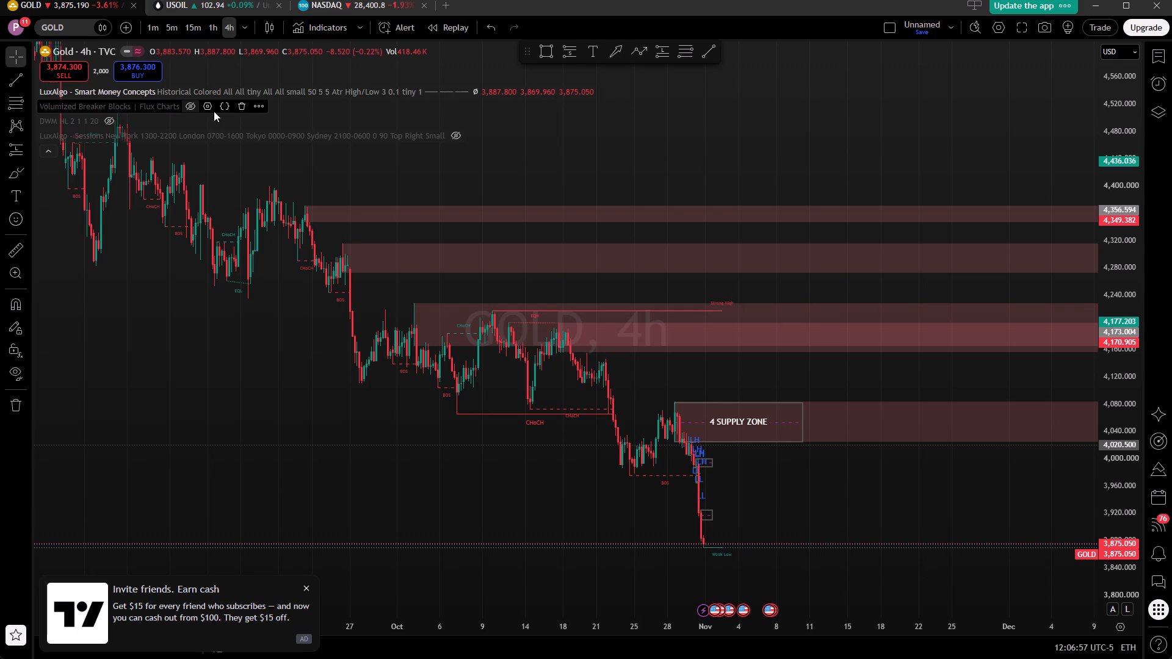
{"action": "left_click", "coordinate": [484, 86]}
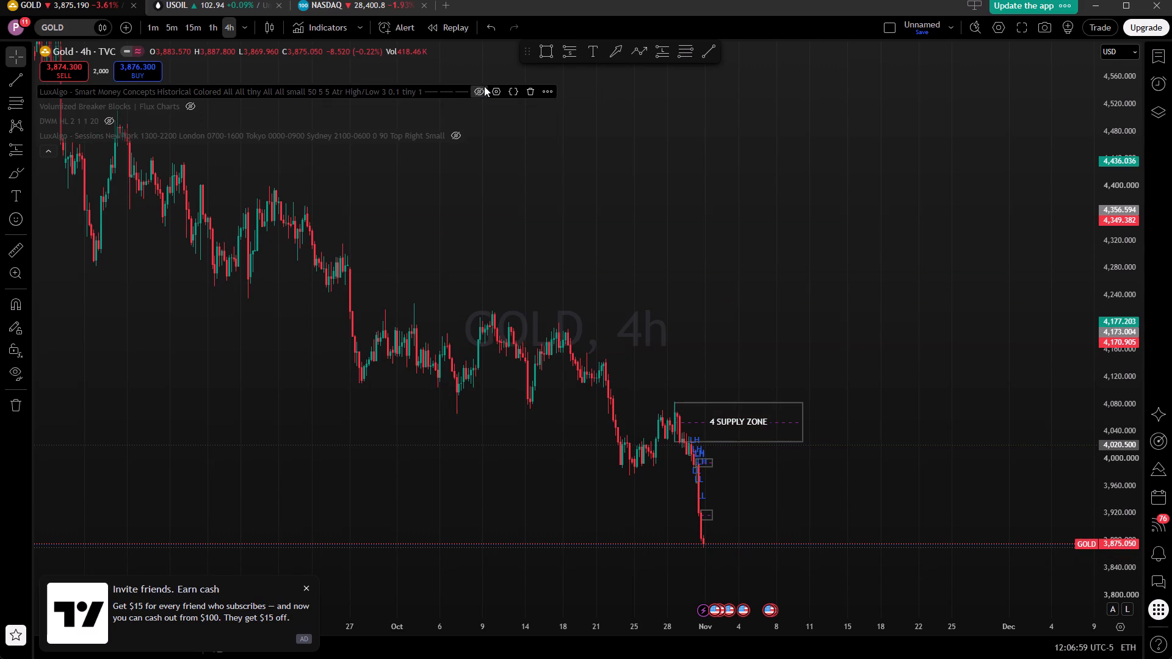
Show the Volumized Breaker Blocks | Flux Charts indicator on the GOLD 4-hour chart.
{"action": "left_click", "coordinate": [194, 112]}
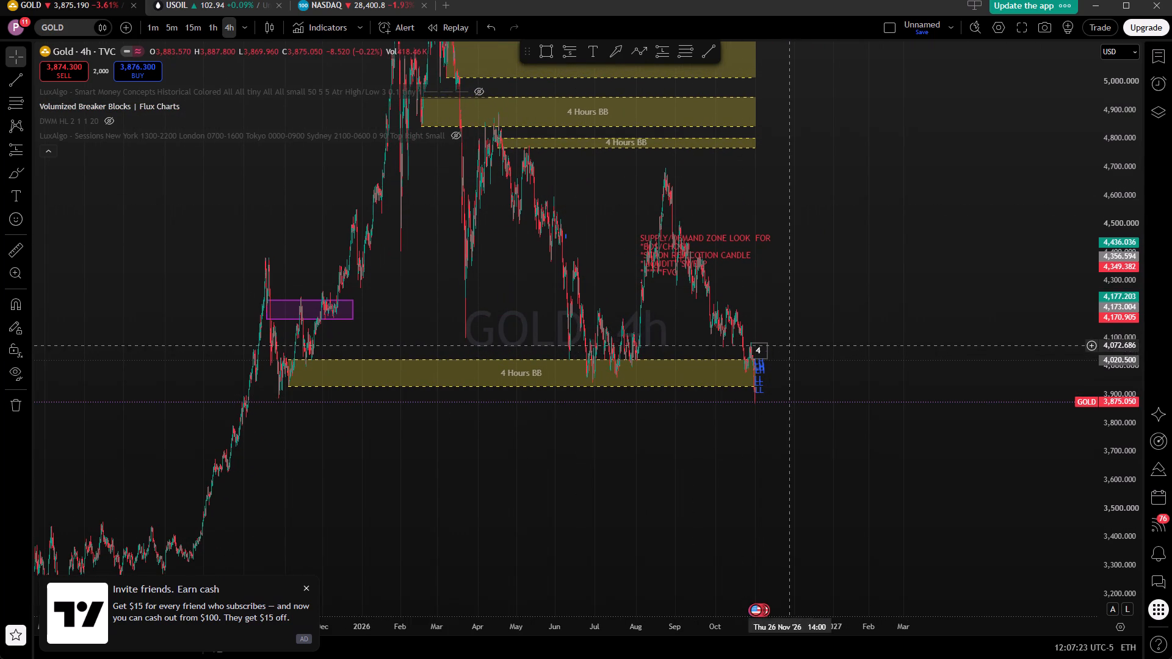
Delete the stacked small blue drawings between about 3,900 and 4,020 beside GOLD's latest candles, near 3 November.
{"action": "left_click", "coordinate": [759, 370]}
{"action": "key", "text": "Delete"}
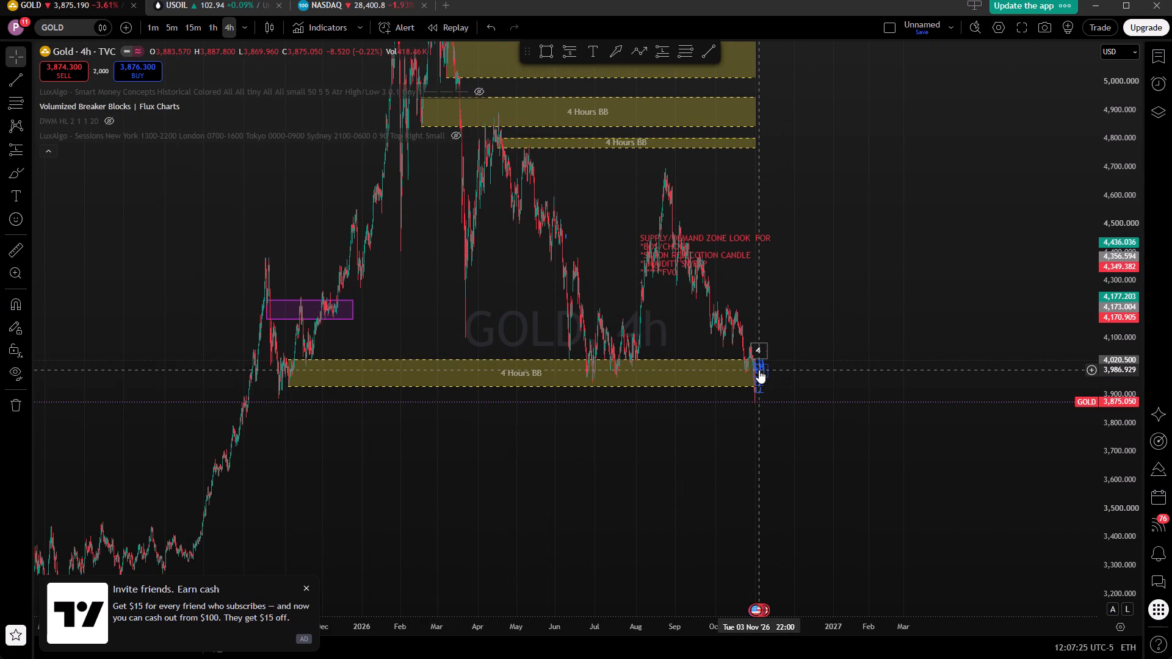
{"action": "left_click", "coordinate": [759, 370]}
{"action": "key", "text": "Delete"}
{"action": "key", "text": "Delete"}
{"action": "key", "text": "Delete"}
{"action": "left_click", "coordinate": [759, 361]}
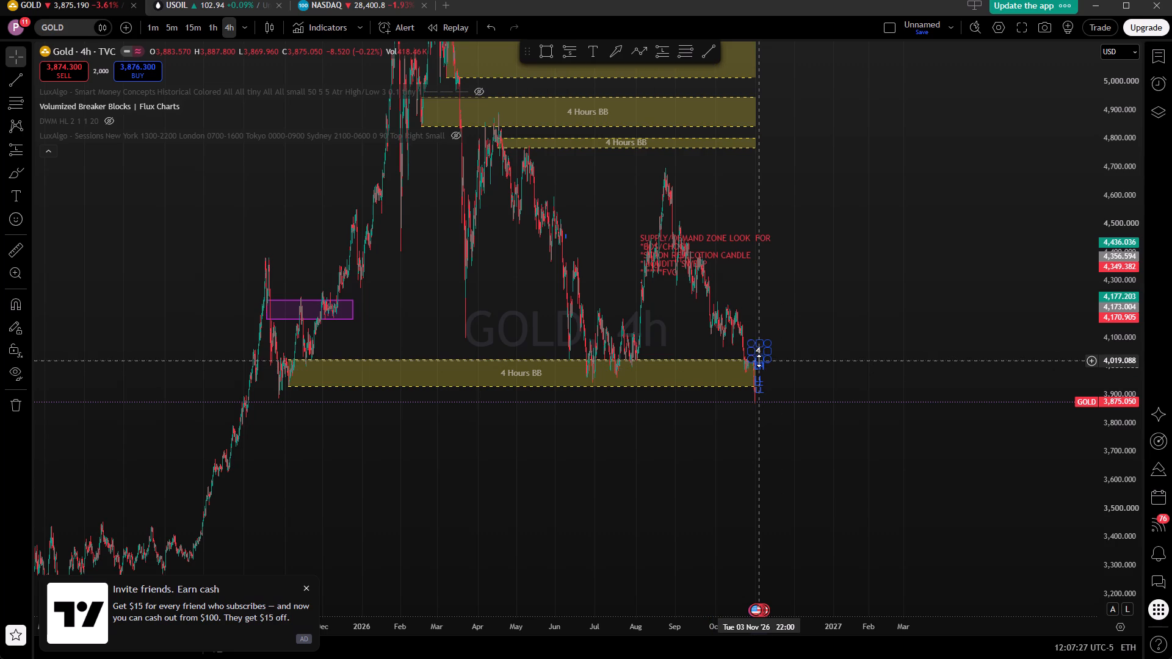
{"action": "left_click", "coordinate": [759, 370]}
{"action": "key", "text": "Delete"}
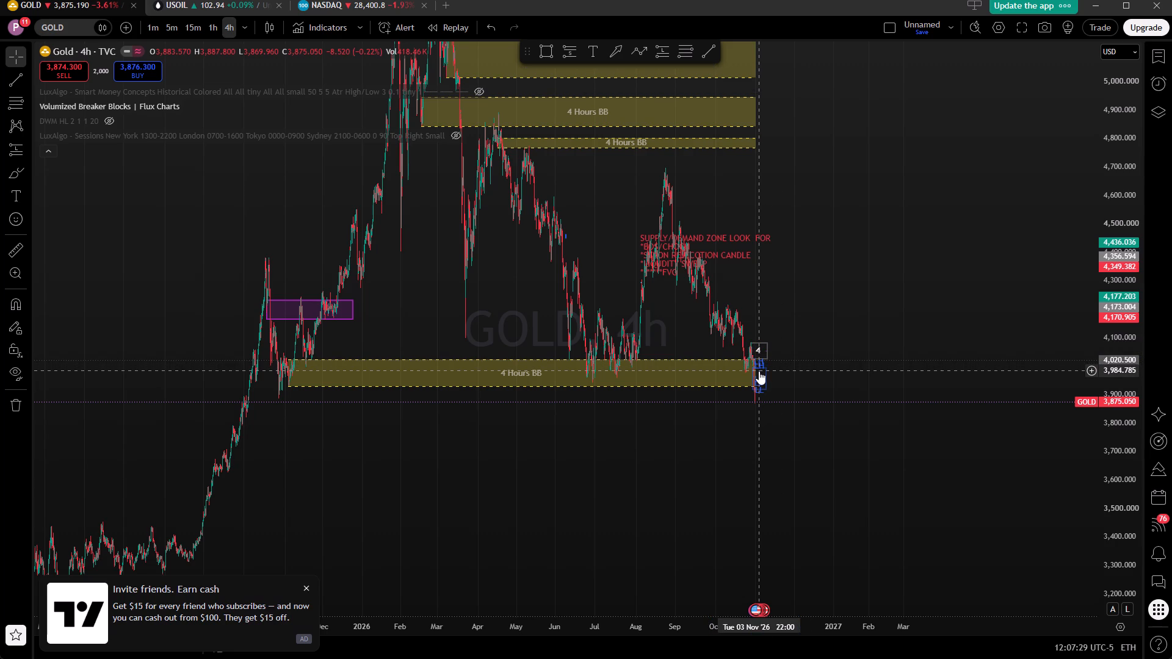
{"action": "left_click", "coordinate": [759, 370]}
{"action": "key", "text": "Delete"}
{"action": "left_click", "coordinate": [759, 364]}
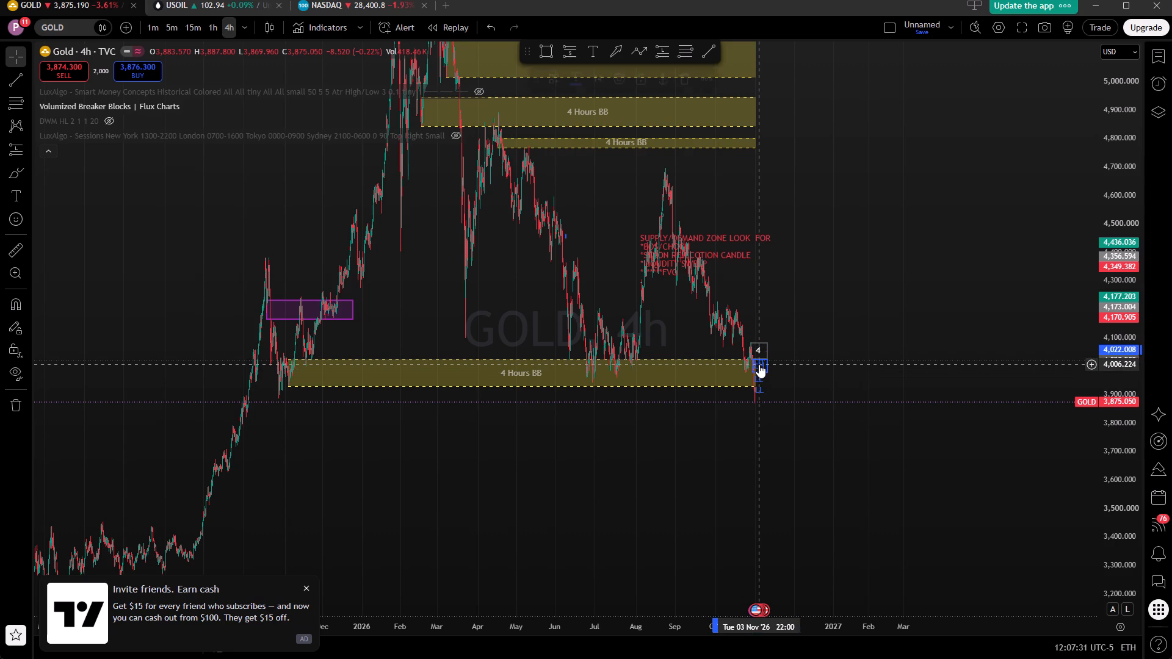
{"action": "key", "text": "Delete"}
{"action": "key", "text": "Delete"}
{"action": "left_click", "coordinate": [759, 383]}
{"action": "key", "text": "Delete"}
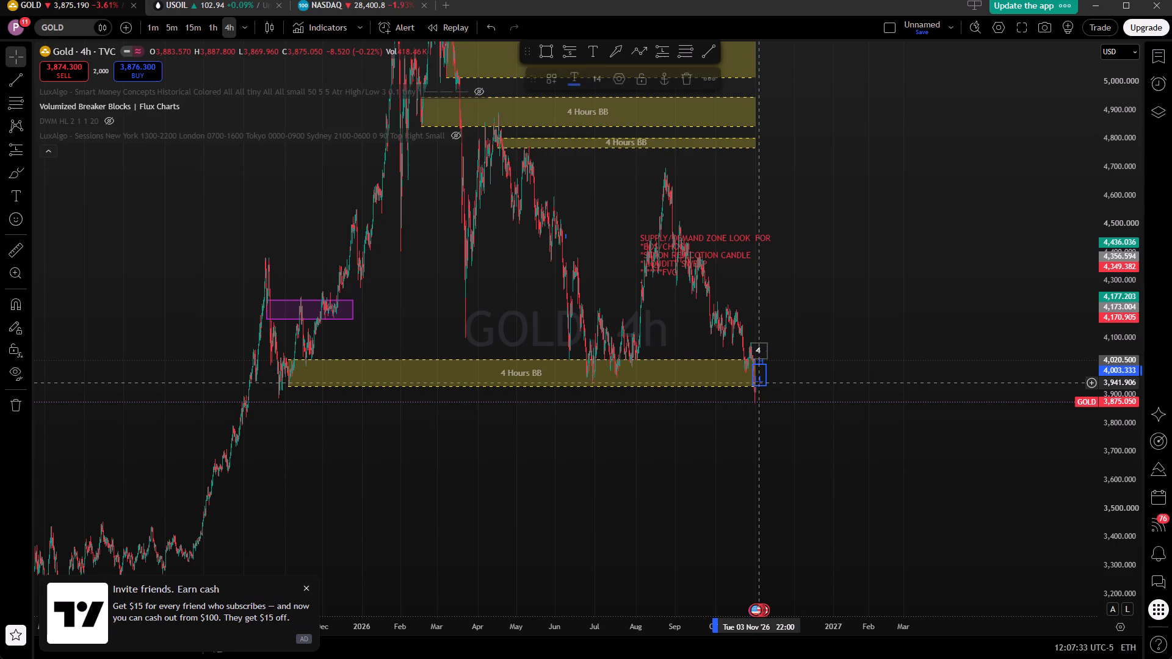
{"action": "left_click", "coordinate": [759, 383]}
{"action": "key", "text": "Delete"}
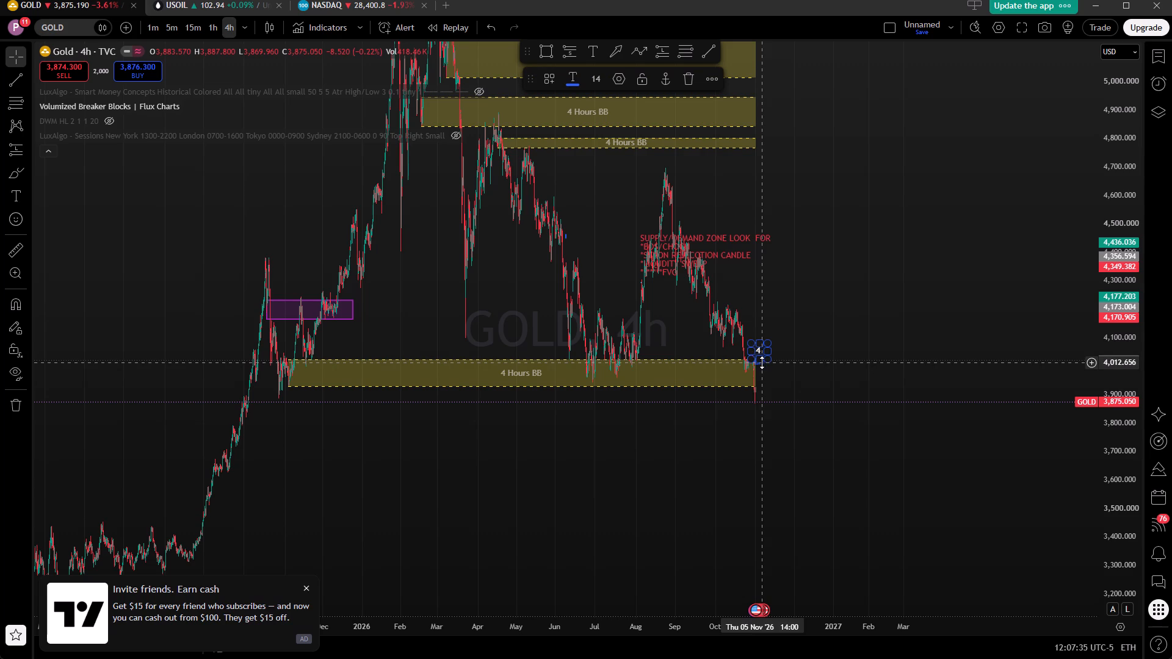
{"action": "left_click", "coordinate": [761, 364]}
{"action": "key", "text": "Delete"}
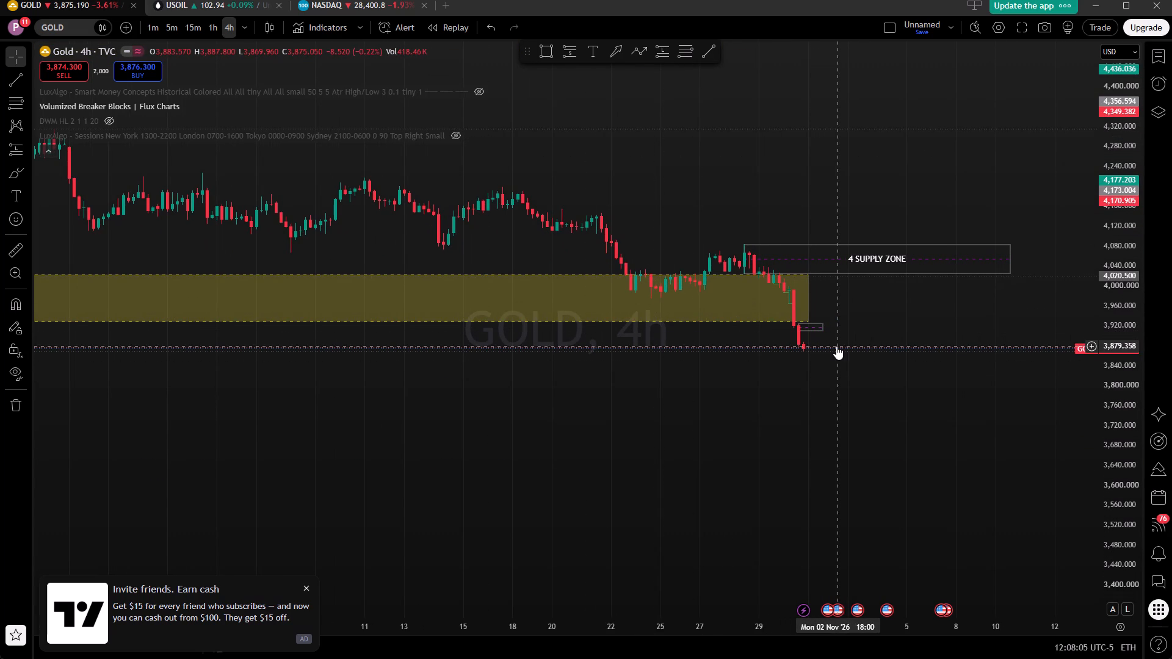
Delete the leftover small blue drawings at about 3,963 and 3,979 near 30 October.
{"action": "left_click", "coordinate": [787, 304]}
{"action": "key", "text": "Delete"}
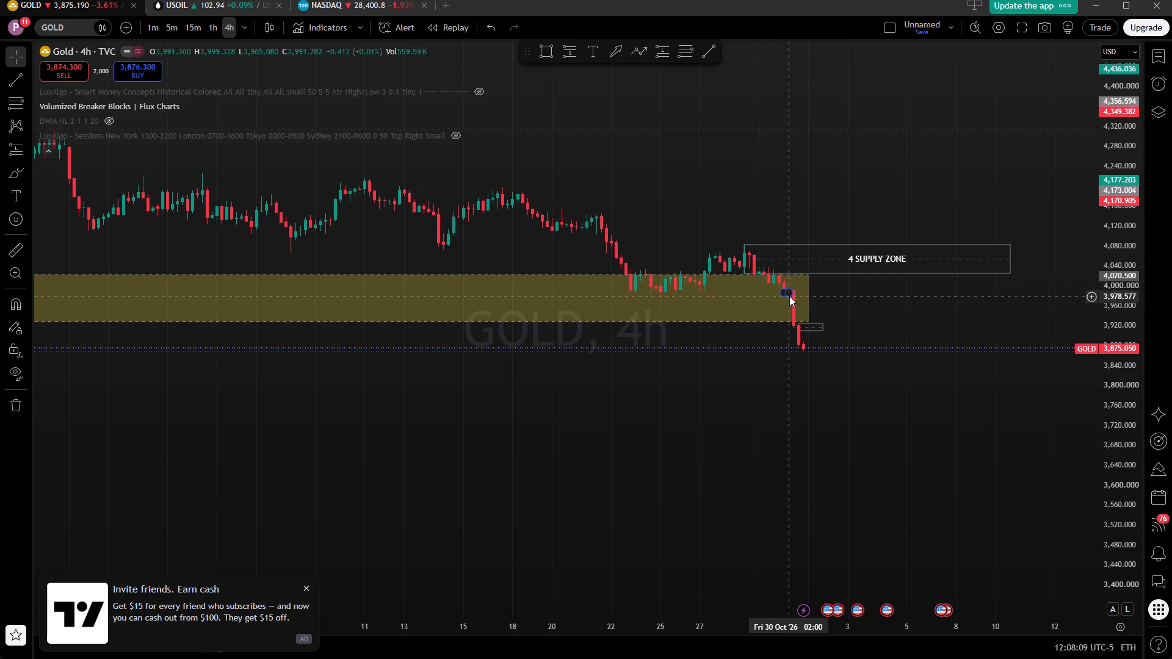
{"action": "left_click", "coordinate": [789, 296]}
{"action": "key", "text": "Delete"}
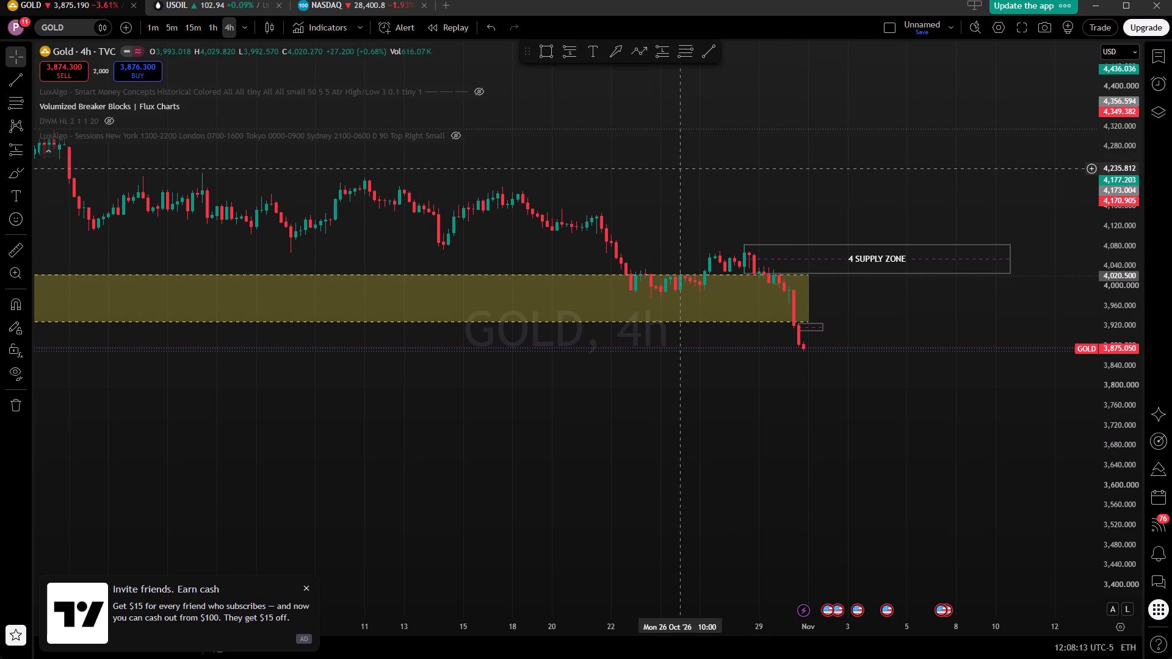
Draw a horizontal trend line at about 3,970 from 30 October to 2 November.
{"action": "left_click", "coordinate": [711, 49]}
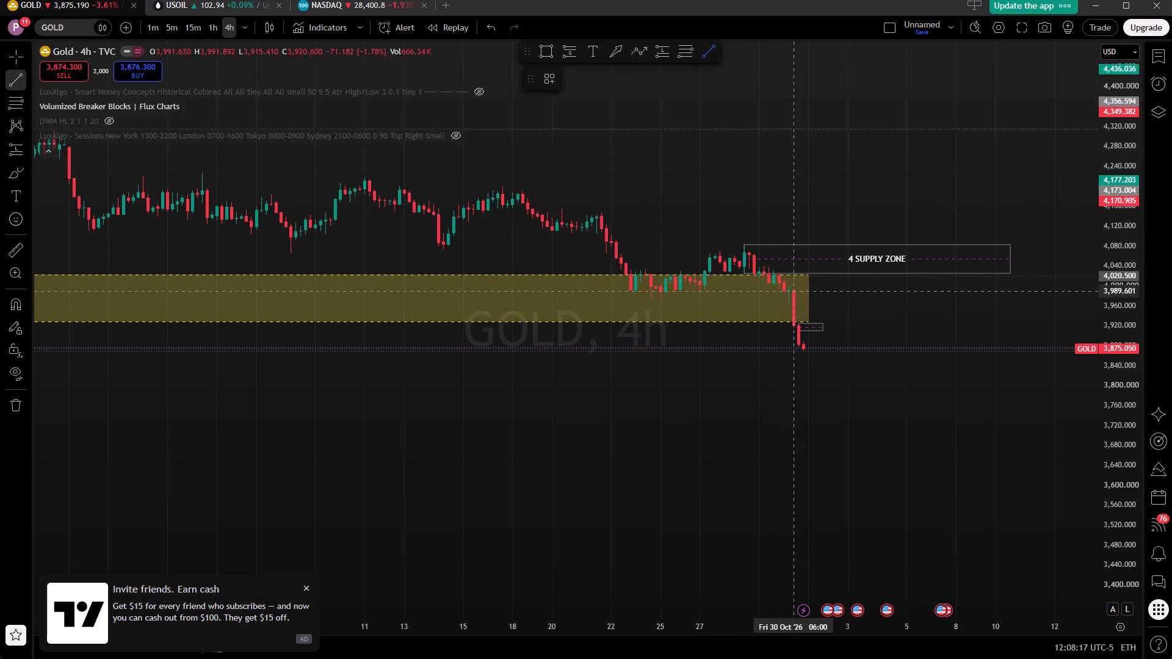
{"action": "left_click_drag", "start_coordinate": [786, 301], "coordinate": [806, 301]}
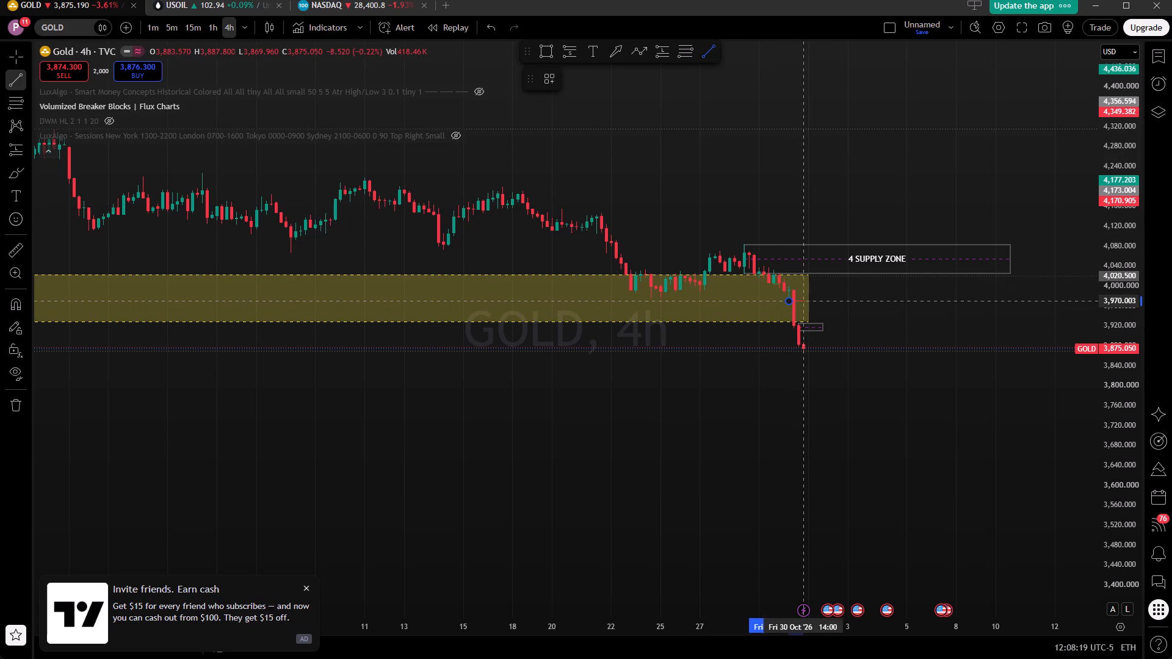
{"action": "left_click_drag", "start_coordinate": [806, 301], "coordinate": [833, 301]}
{"action": "left_click", "coordinate": [833, 301]}
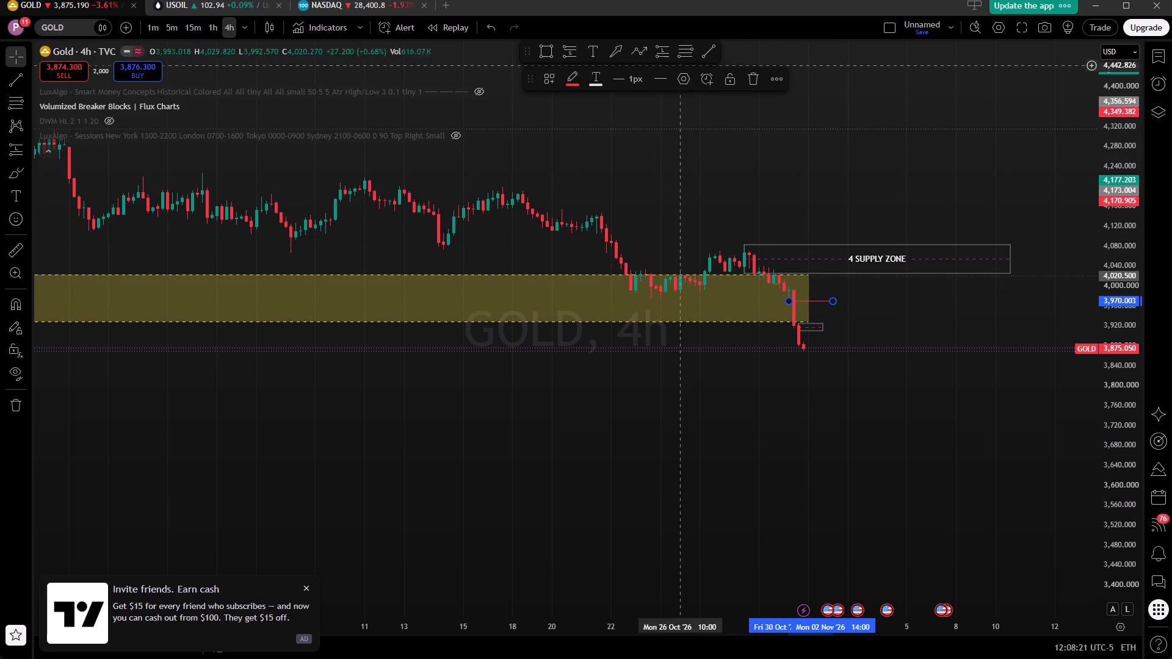
Draw a second horizontal trend line at about 3,927 from 29 October to 3 November, along the breaker block's lower edge.
{"action": "left_click", "coordinate": [703, 53]}
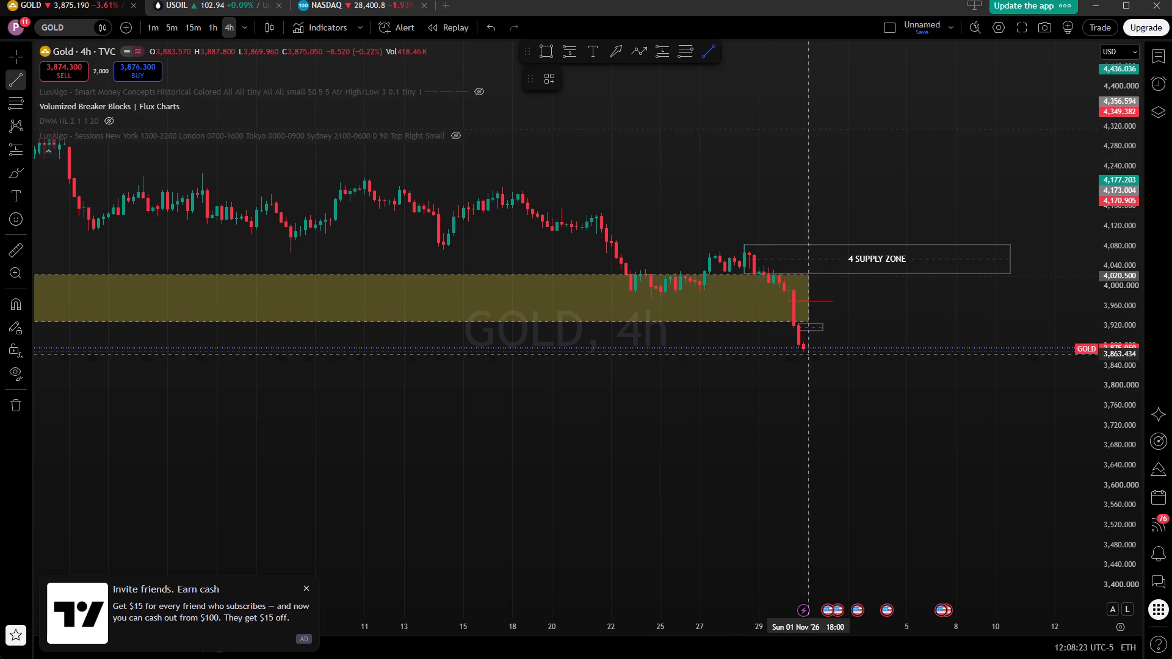
{"action": "left_click", "coordinate": [780, 322]}
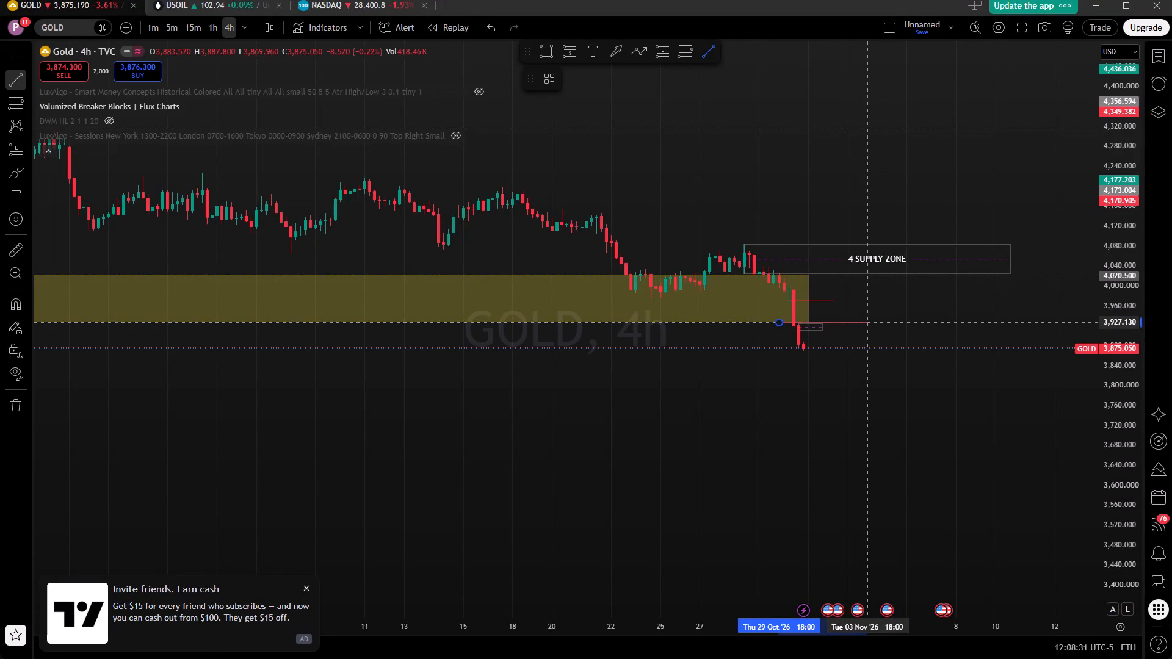
{"action": "left_click", "coordinate": [870, 322]}
{"action": "left_click", "coordinate": [885, 322]}
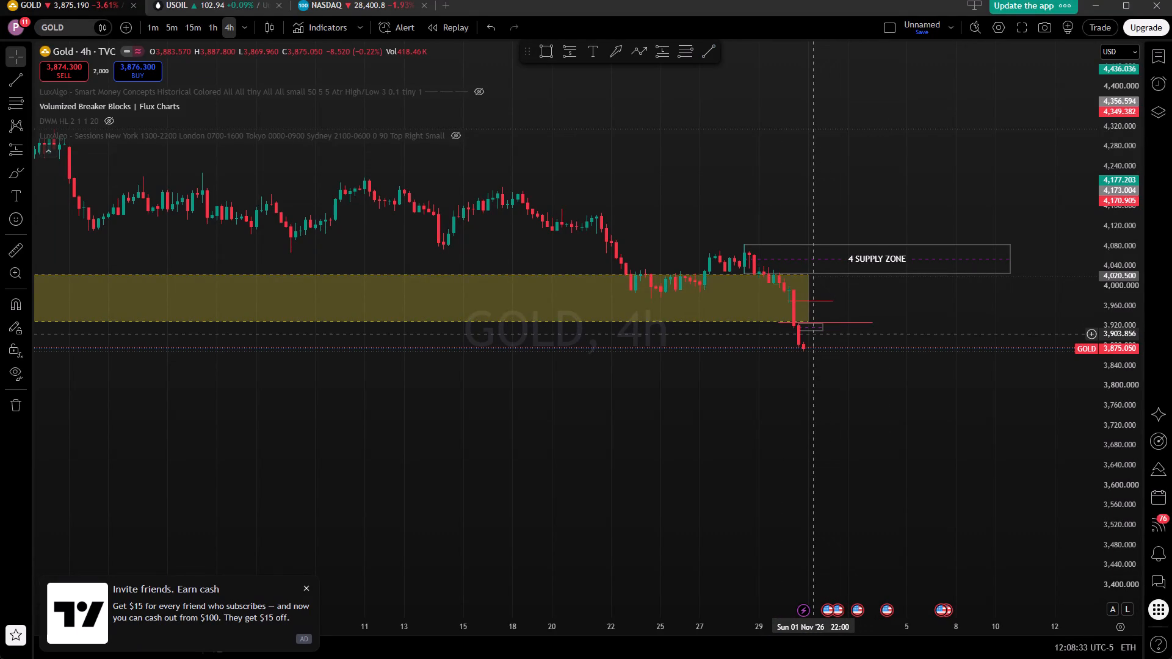
Delete the small zone box just below the 3,927 line near 1 November.
{"action": "left_click", "coordinate": [815, 334]}
{"action": "left_click", "coordinate": [819, 329]}
{"action": "key", "text": "Delete"}
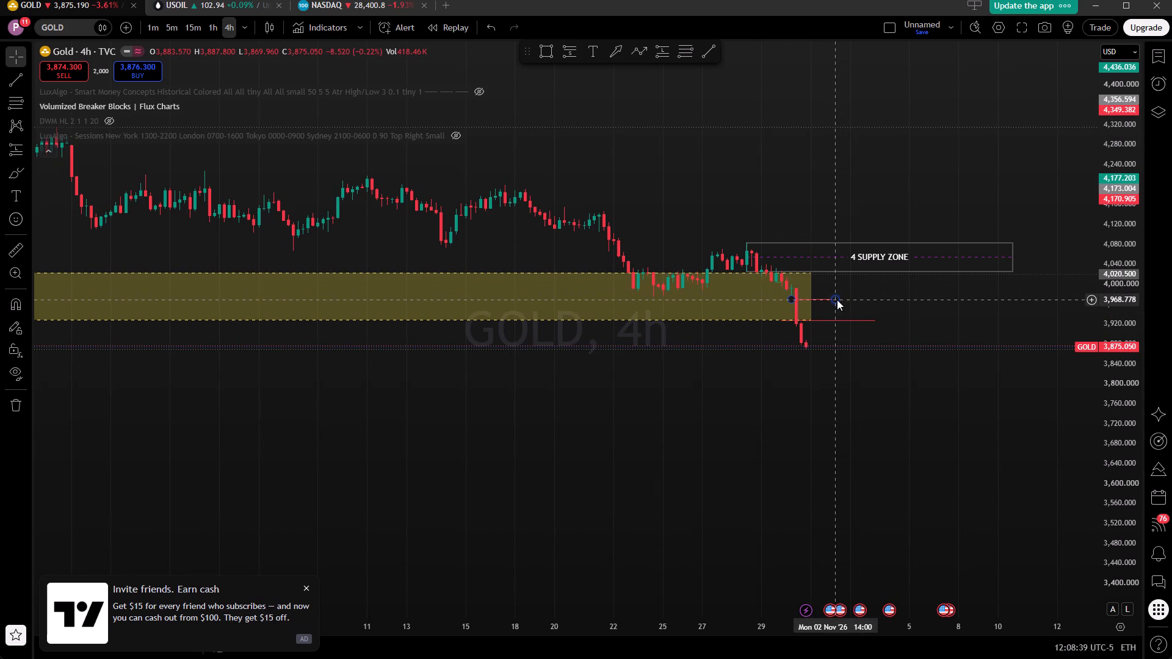
Extend the 3,970 trend line to 3 November so it ends level with the line below it.
{"action": "left_click_drag", "start_coordinate": [837, 300], "coordinate": [861, 297]}
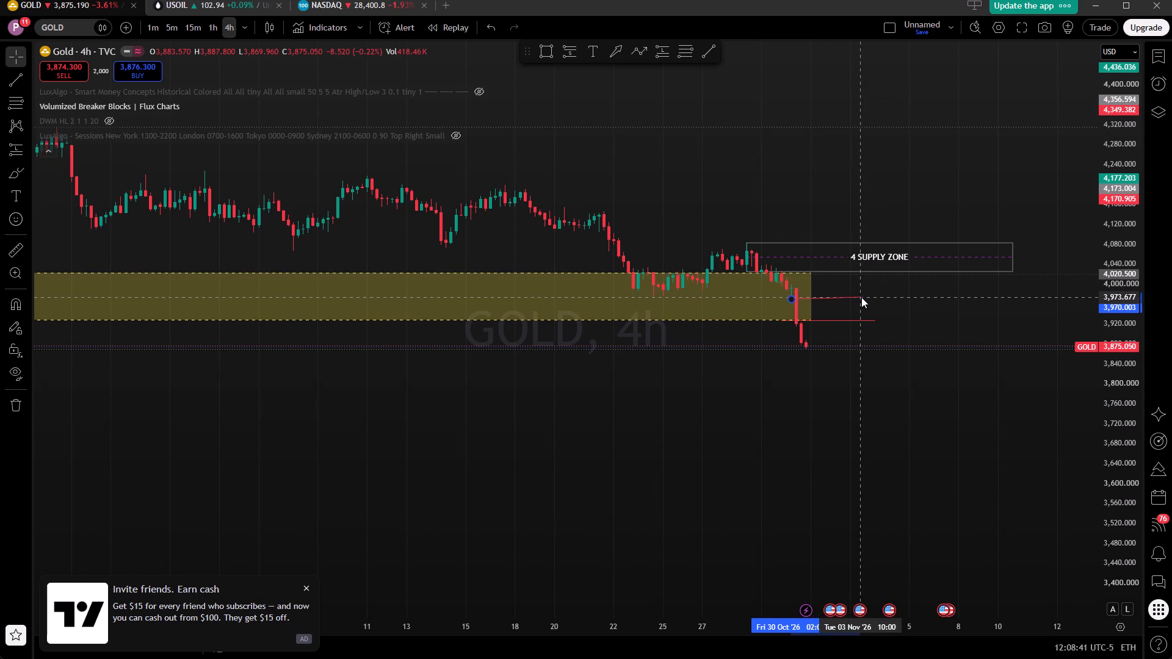
{"action": "left_click_drag", "start_coordinate": [861, 297], "coordinate": [875, 300]}
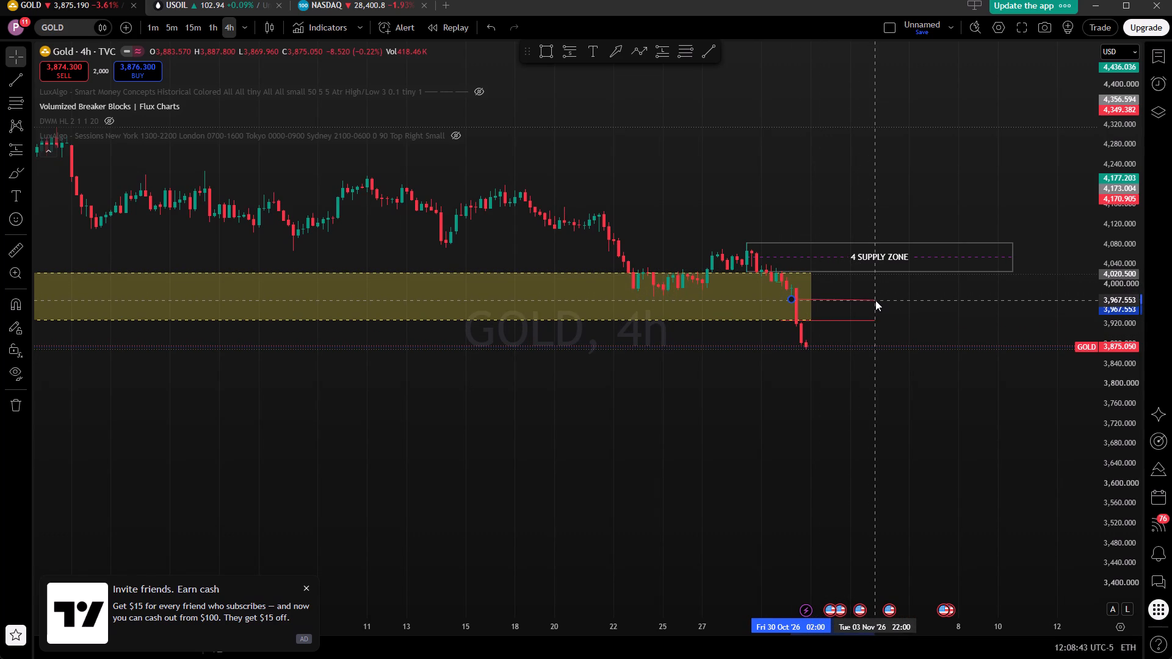
{"action": "left_click_drag", "start_coordinate": [875, 300], "coordinate": [875, 298]}
{"action": "left_click", "coordinate": [891, 303]}
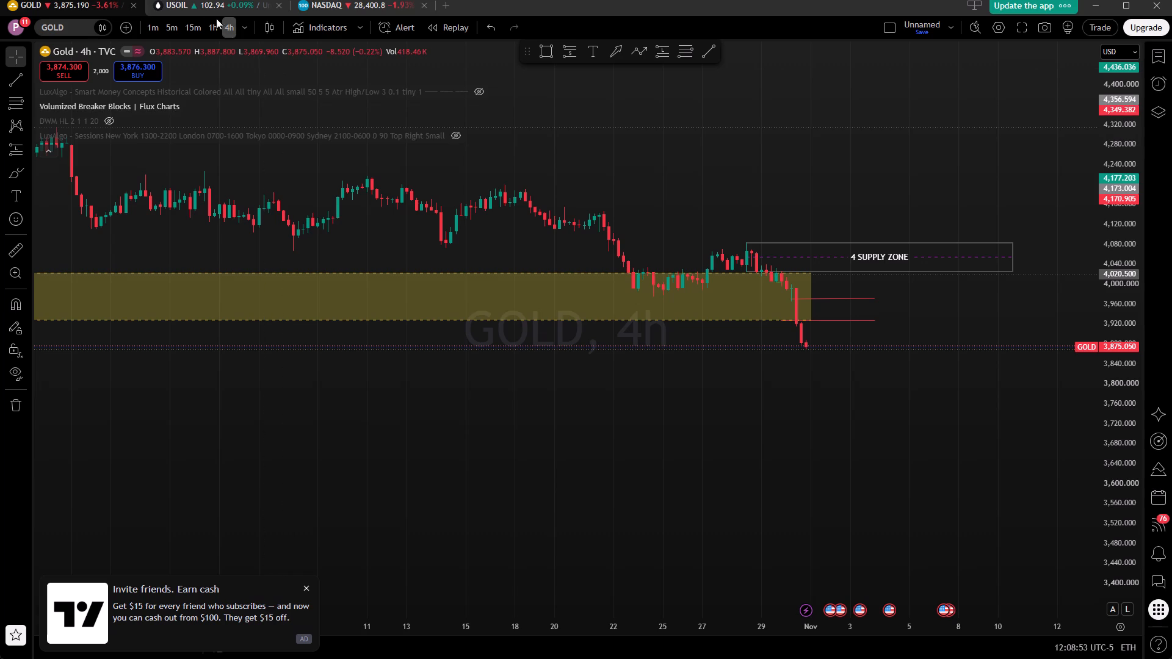
Switch GOLD to the 15-minute timeframe and bring up the latest candles with the supply zone and breaker blocks.
{"action": "left_click", "coordinate": [197, 23]}
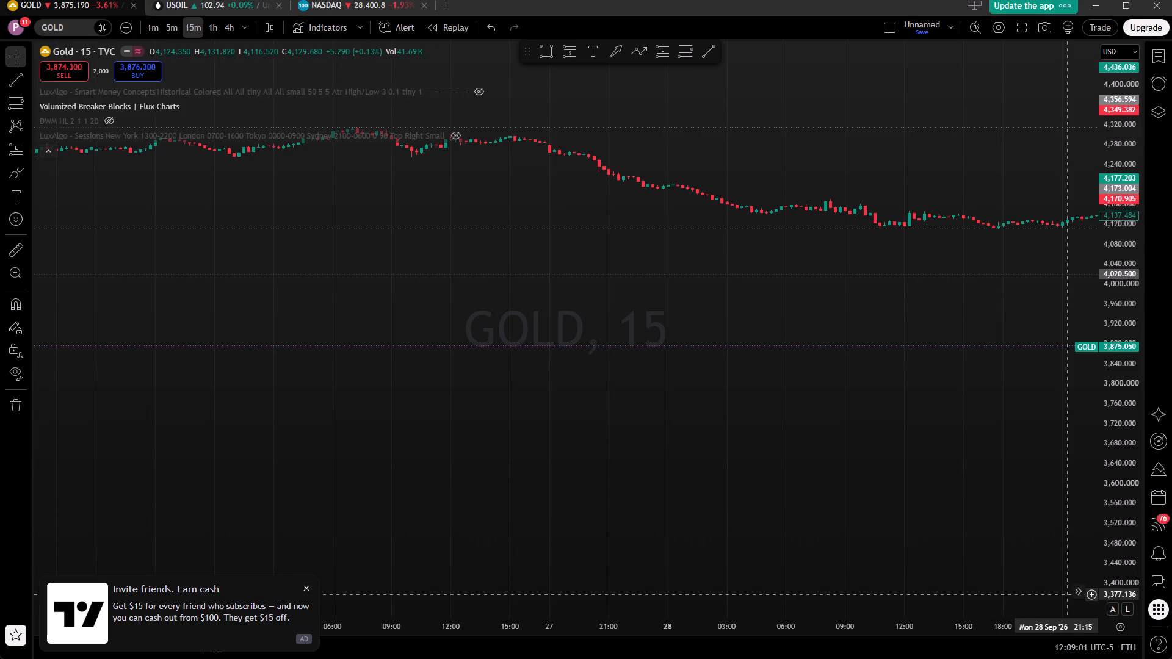
{"action": "left_click", "coordinate": [1077, 587]}
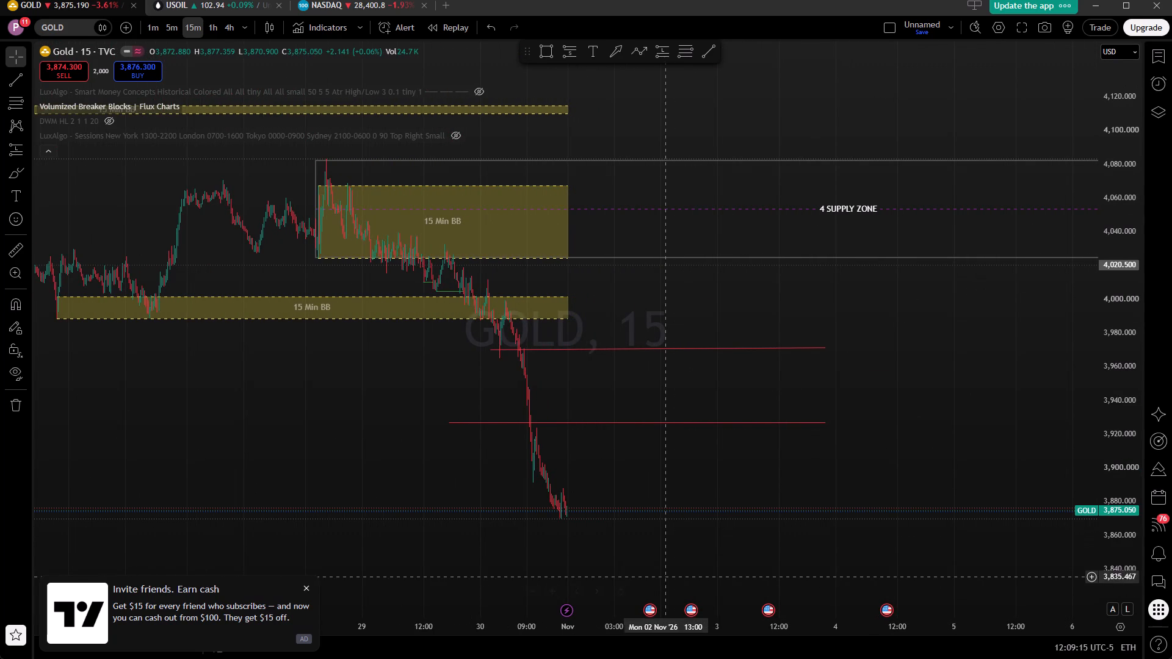
{"action": "left_click_drag", "start_coordinate": [294, 350], "coordinate": [299, 350]}
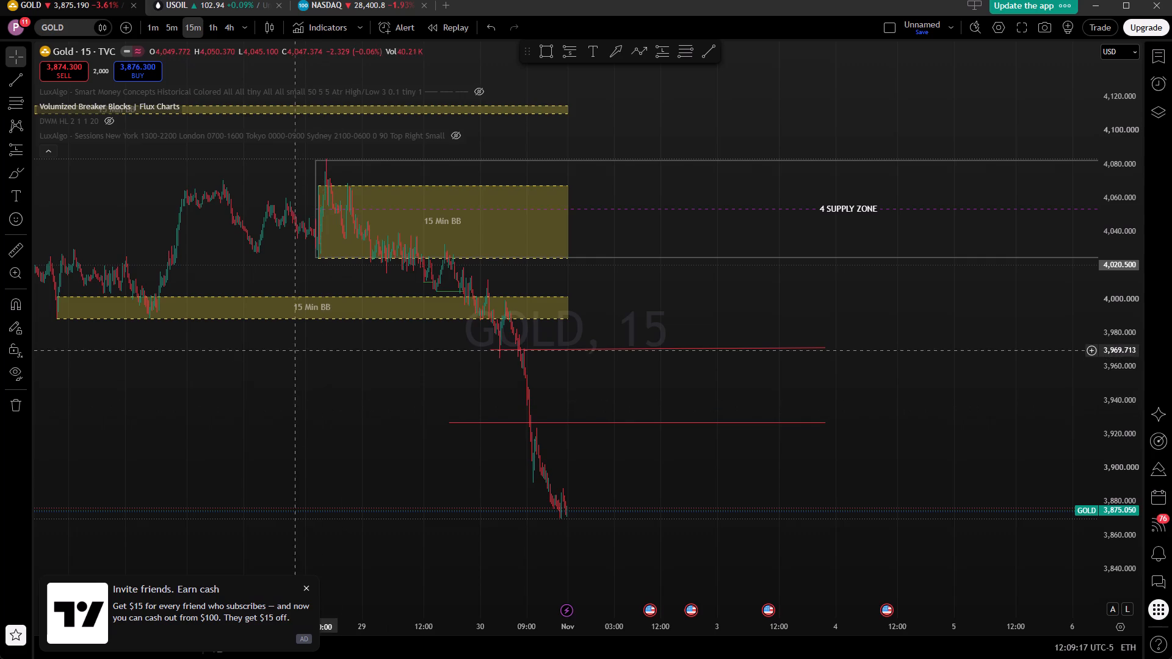
{"action": "left_click_drag", "start_coordinate": [299, 350], "coordinate": [521, 380]}
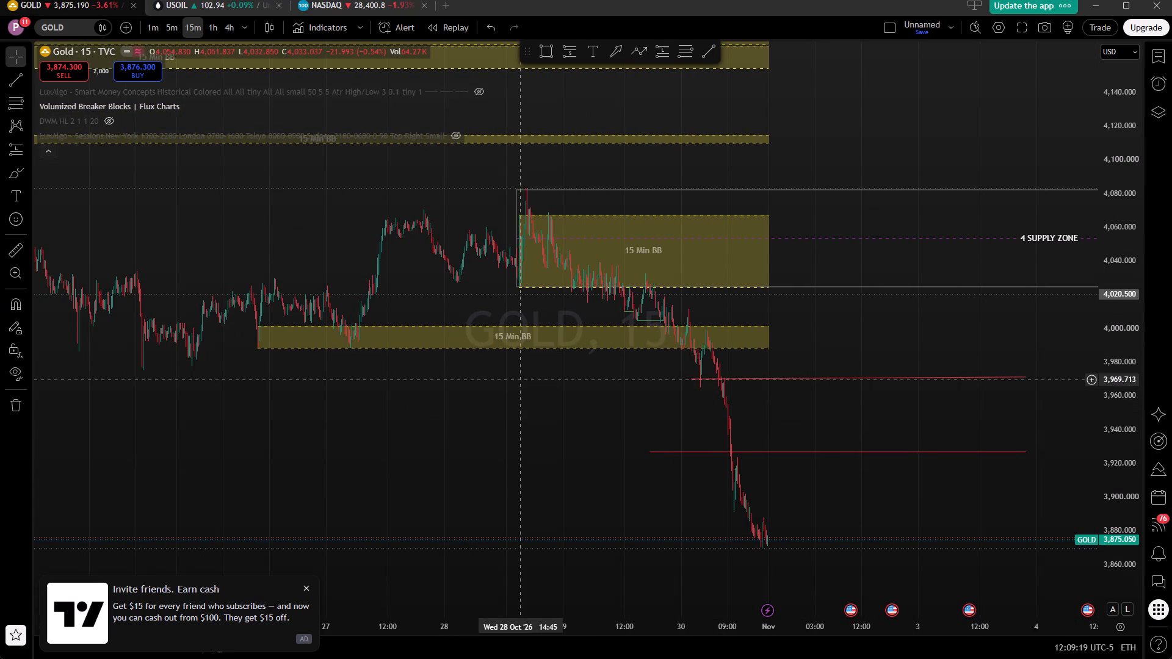
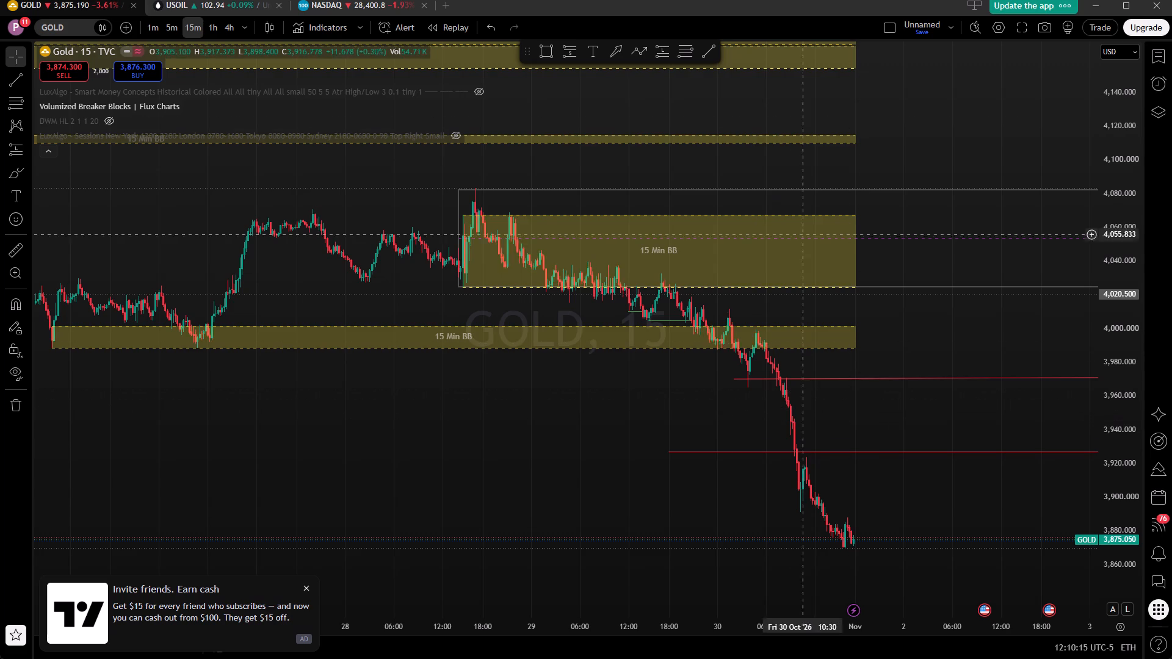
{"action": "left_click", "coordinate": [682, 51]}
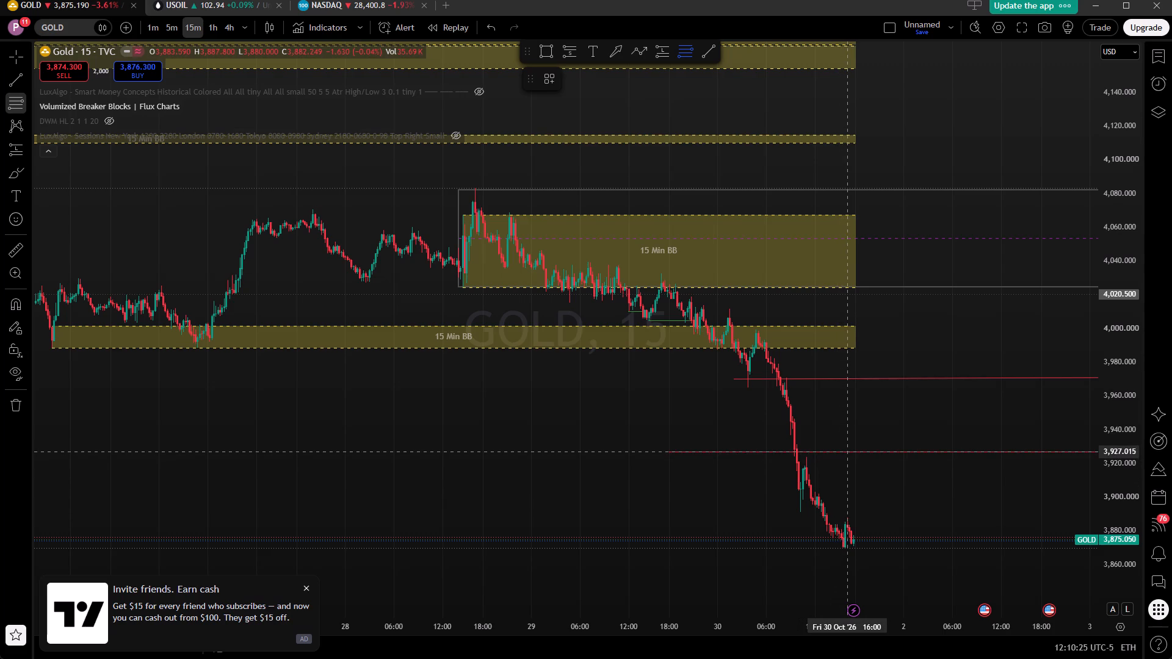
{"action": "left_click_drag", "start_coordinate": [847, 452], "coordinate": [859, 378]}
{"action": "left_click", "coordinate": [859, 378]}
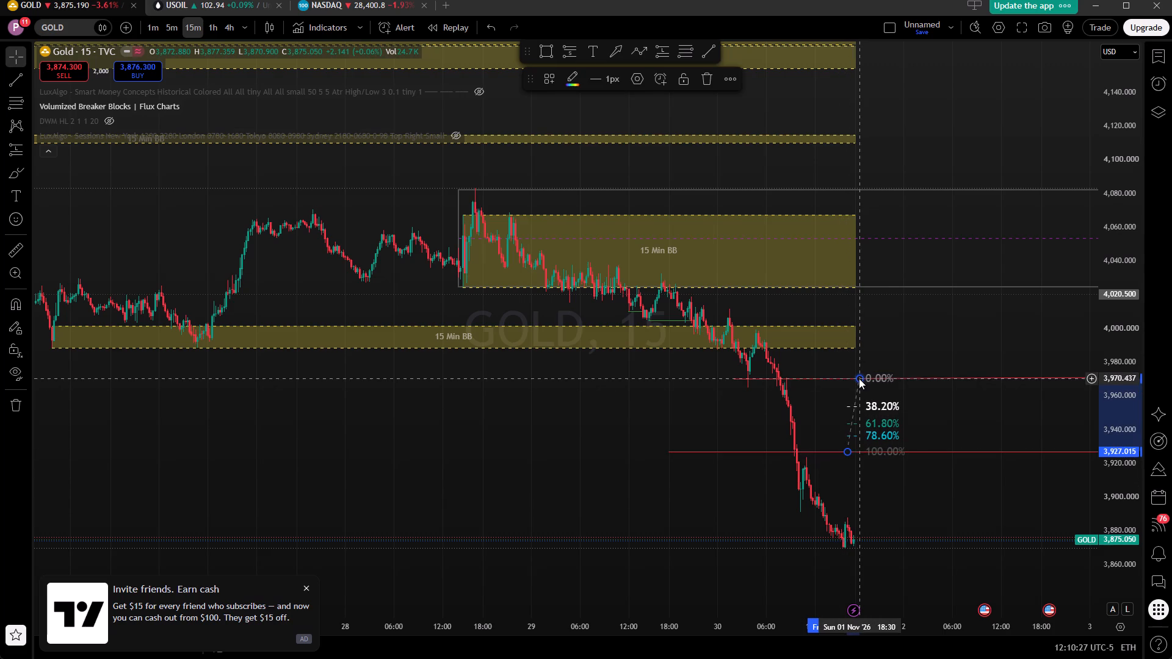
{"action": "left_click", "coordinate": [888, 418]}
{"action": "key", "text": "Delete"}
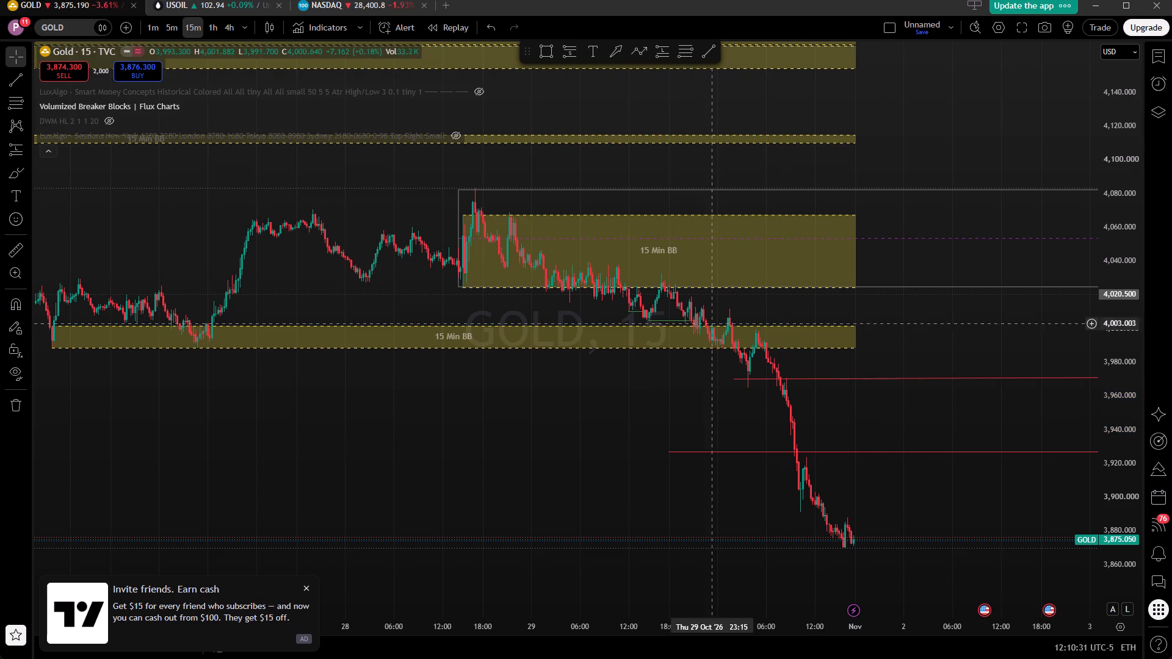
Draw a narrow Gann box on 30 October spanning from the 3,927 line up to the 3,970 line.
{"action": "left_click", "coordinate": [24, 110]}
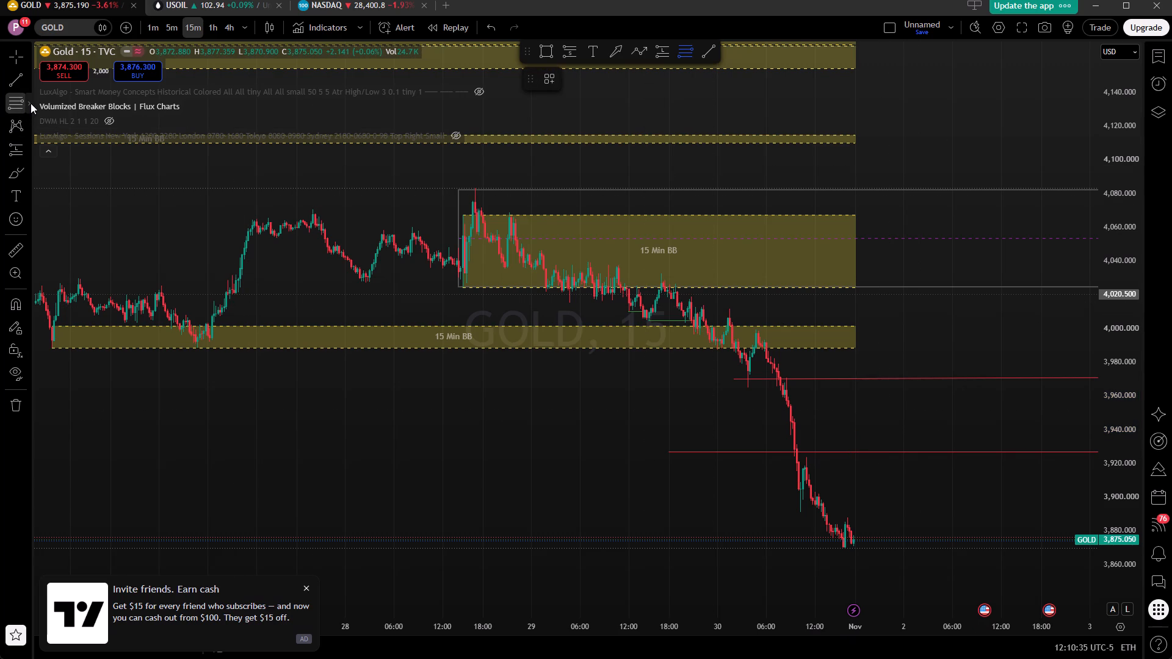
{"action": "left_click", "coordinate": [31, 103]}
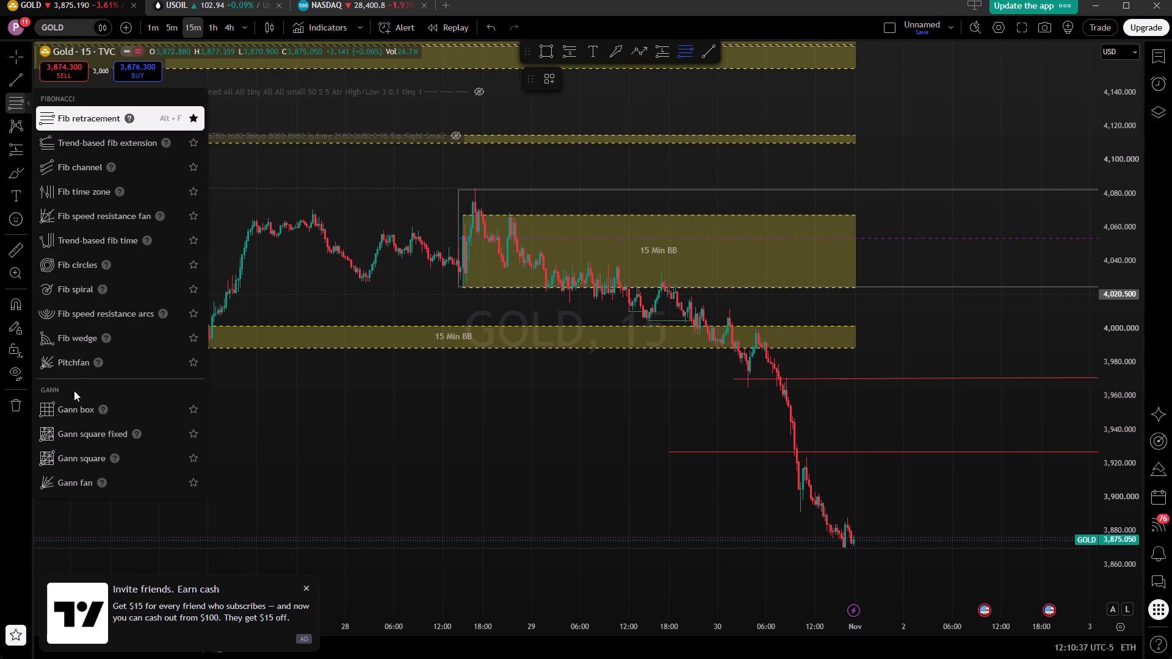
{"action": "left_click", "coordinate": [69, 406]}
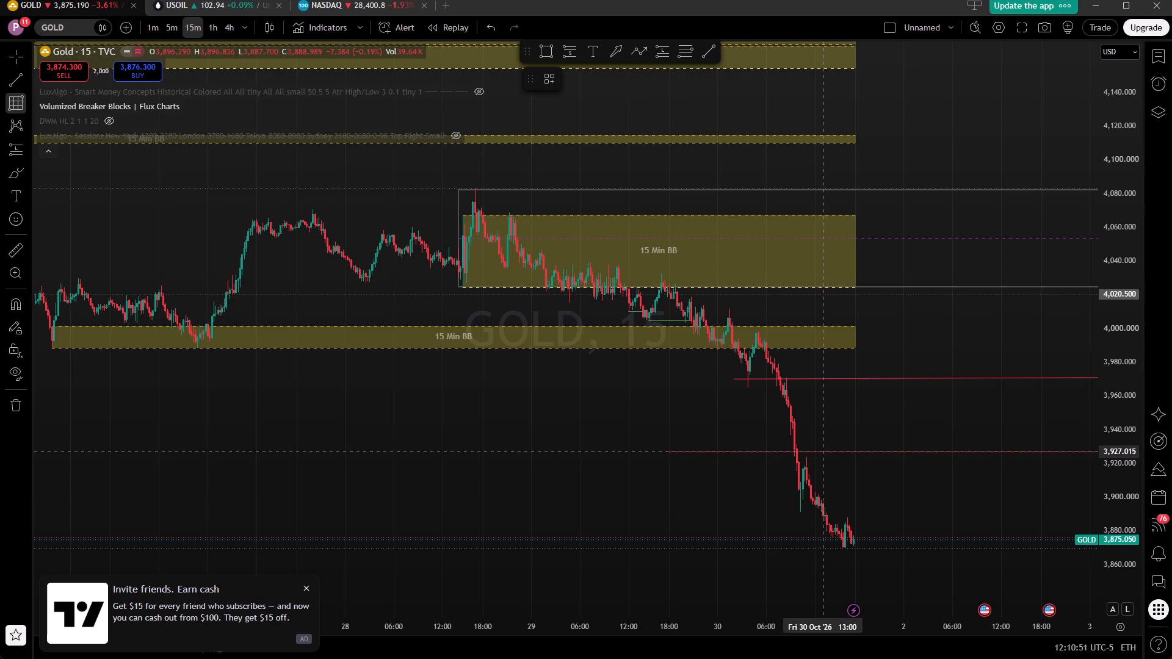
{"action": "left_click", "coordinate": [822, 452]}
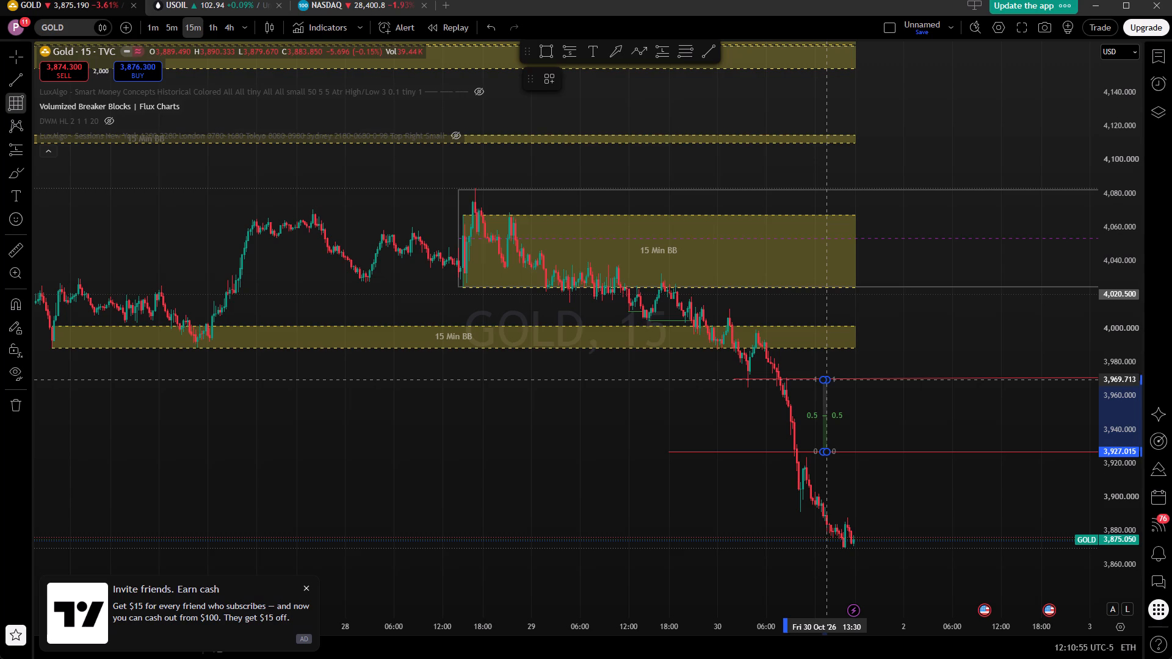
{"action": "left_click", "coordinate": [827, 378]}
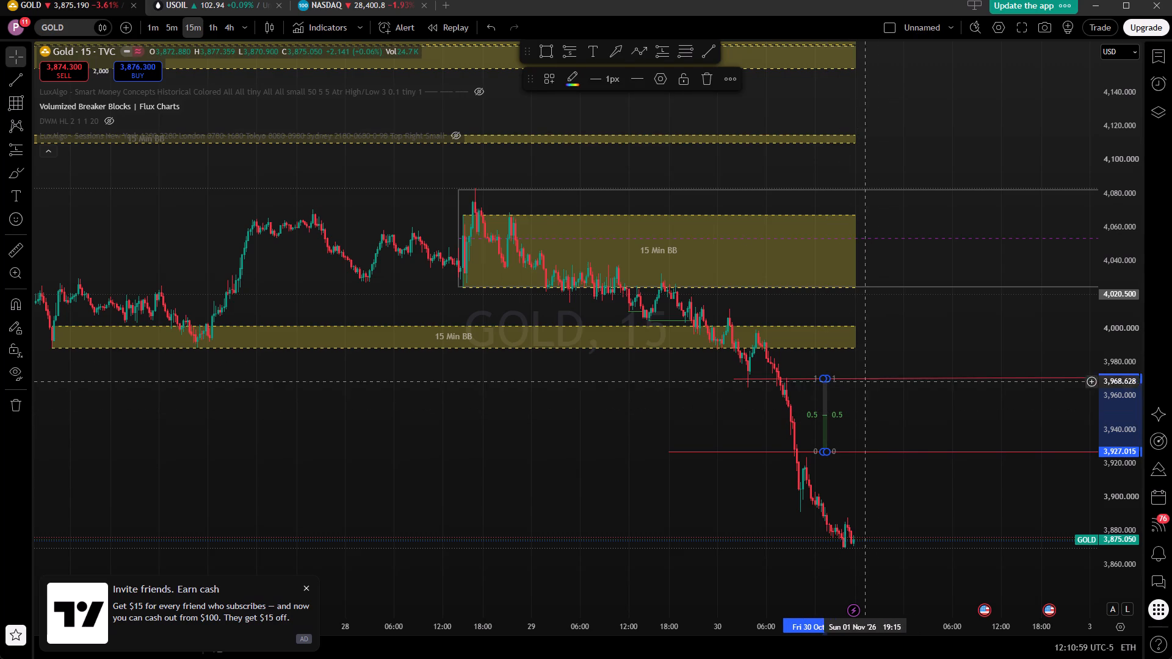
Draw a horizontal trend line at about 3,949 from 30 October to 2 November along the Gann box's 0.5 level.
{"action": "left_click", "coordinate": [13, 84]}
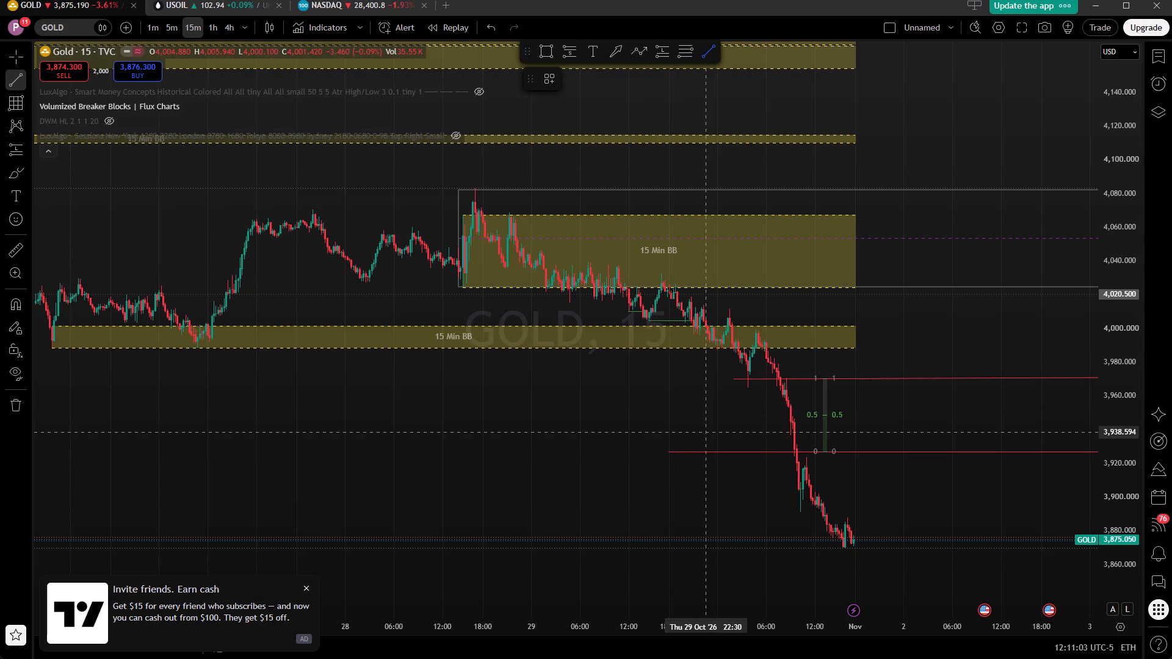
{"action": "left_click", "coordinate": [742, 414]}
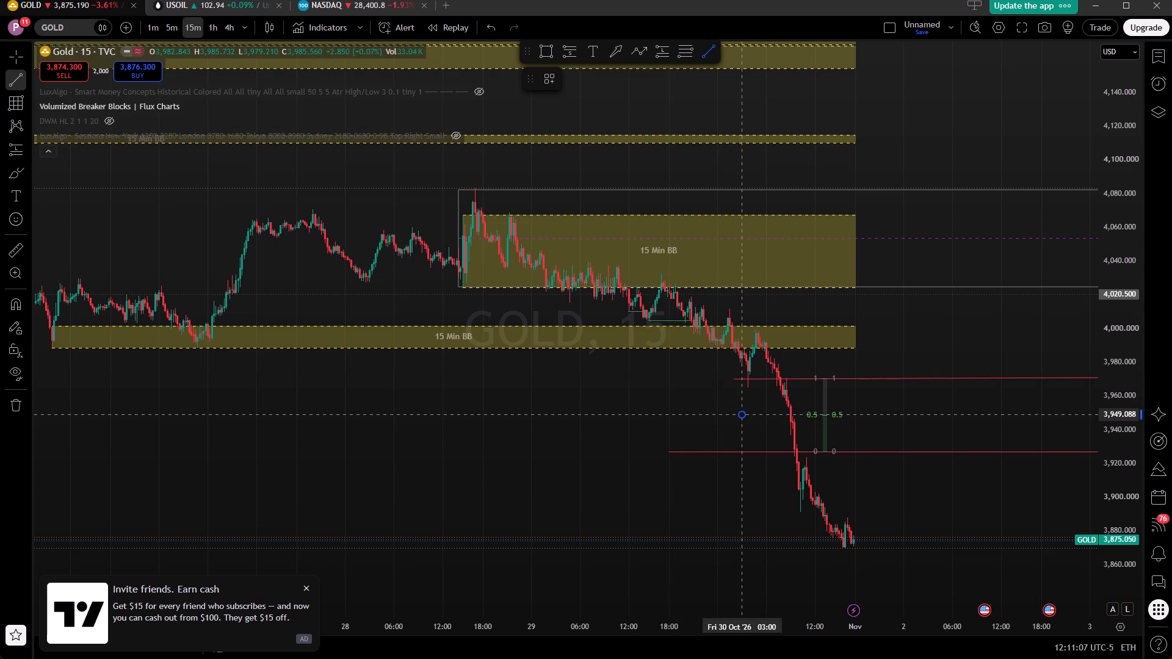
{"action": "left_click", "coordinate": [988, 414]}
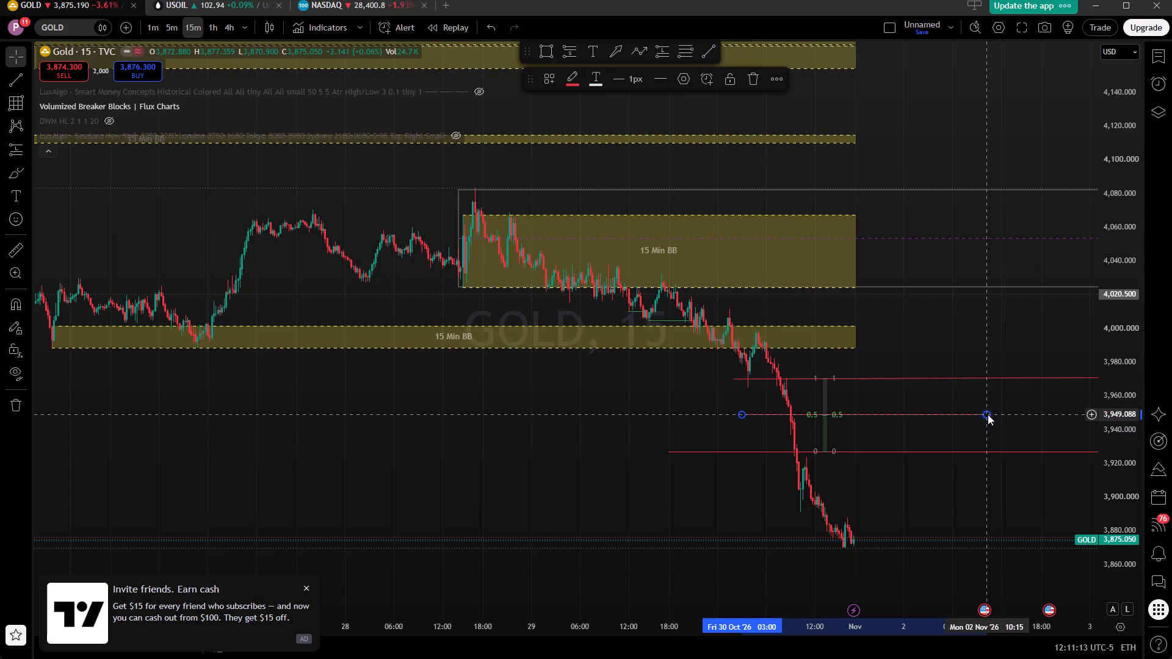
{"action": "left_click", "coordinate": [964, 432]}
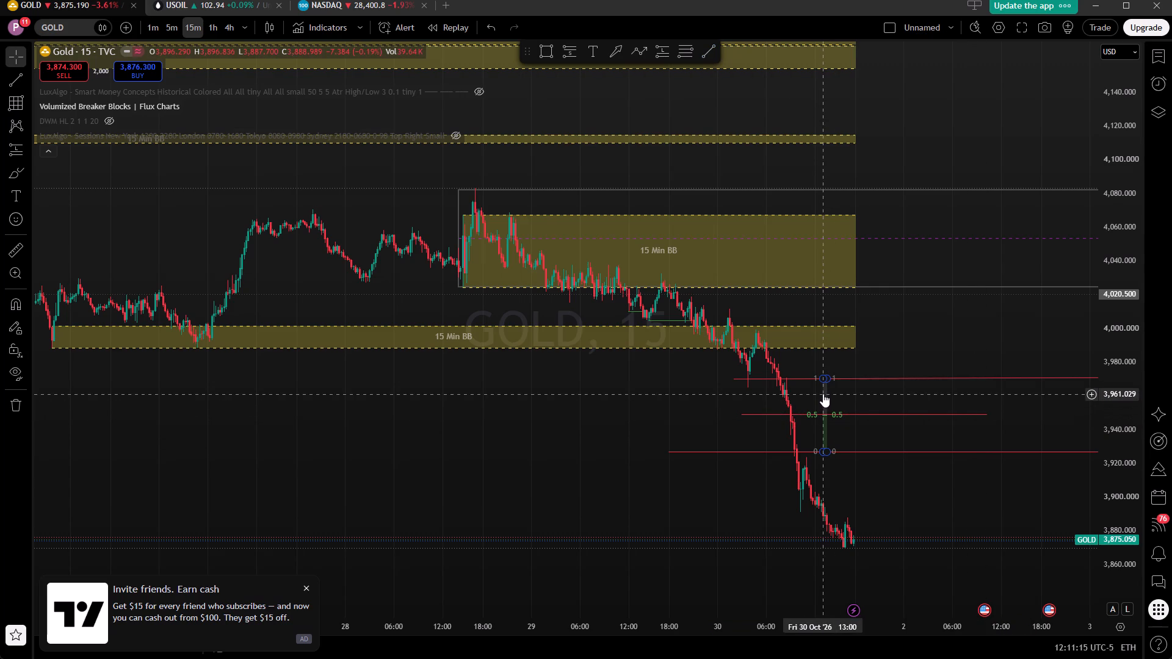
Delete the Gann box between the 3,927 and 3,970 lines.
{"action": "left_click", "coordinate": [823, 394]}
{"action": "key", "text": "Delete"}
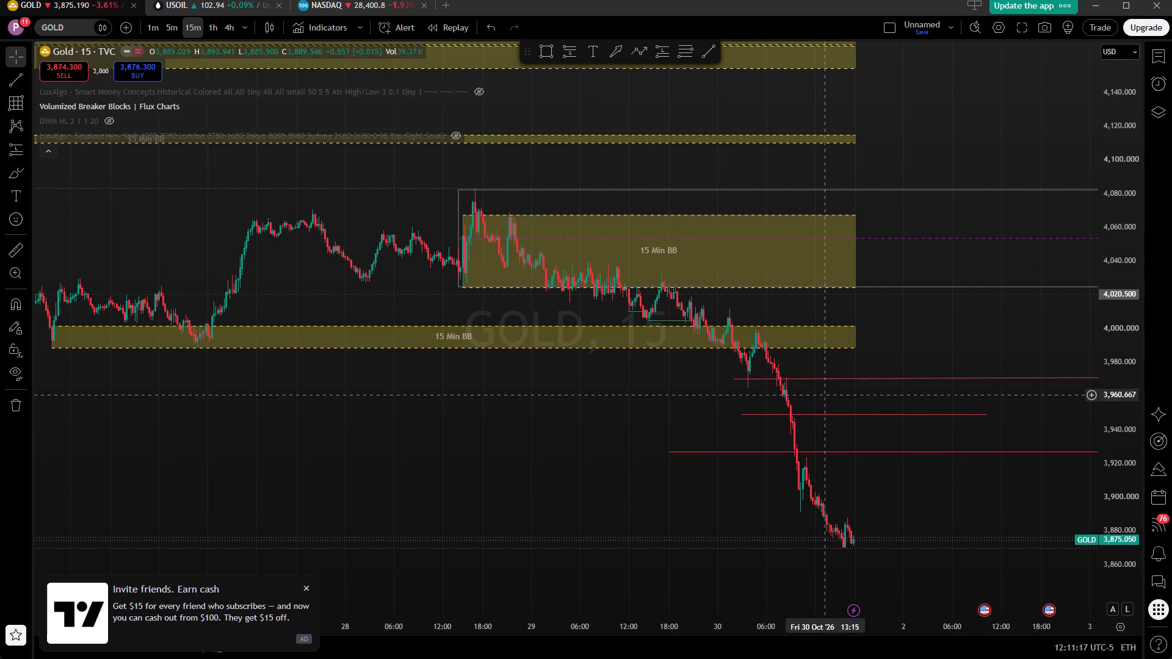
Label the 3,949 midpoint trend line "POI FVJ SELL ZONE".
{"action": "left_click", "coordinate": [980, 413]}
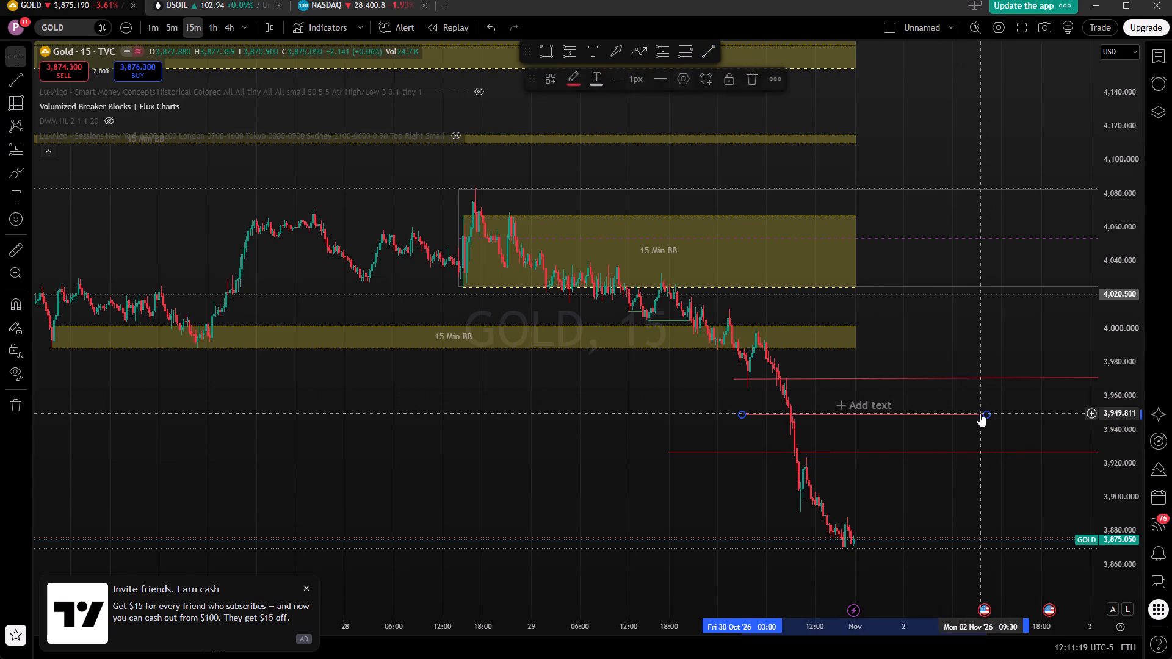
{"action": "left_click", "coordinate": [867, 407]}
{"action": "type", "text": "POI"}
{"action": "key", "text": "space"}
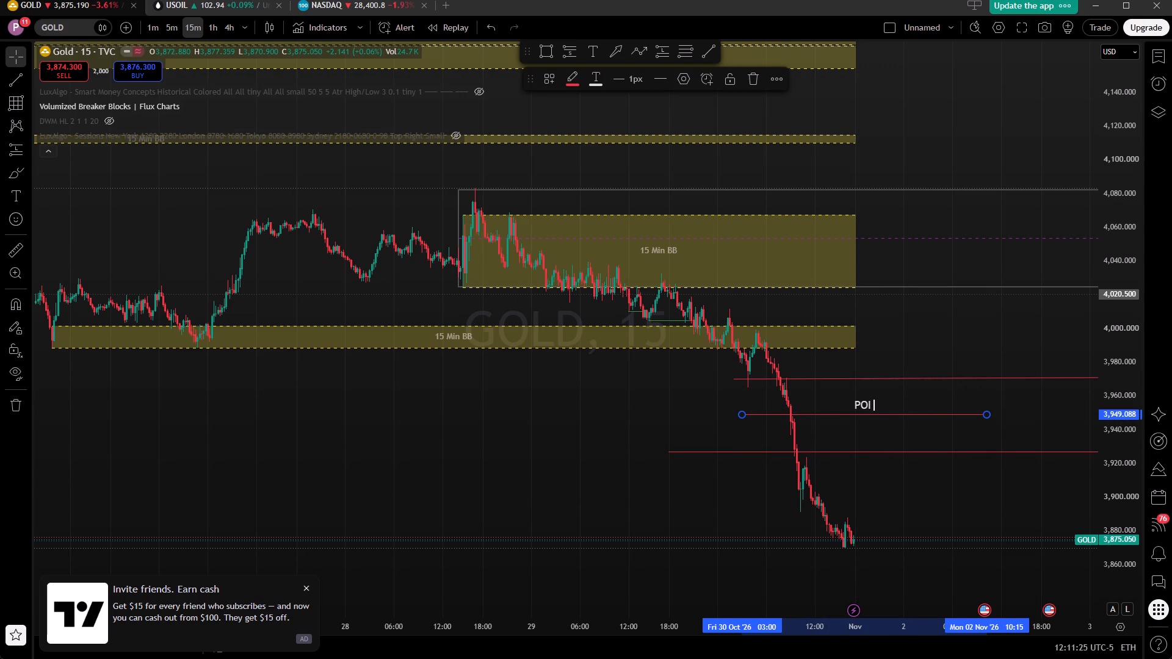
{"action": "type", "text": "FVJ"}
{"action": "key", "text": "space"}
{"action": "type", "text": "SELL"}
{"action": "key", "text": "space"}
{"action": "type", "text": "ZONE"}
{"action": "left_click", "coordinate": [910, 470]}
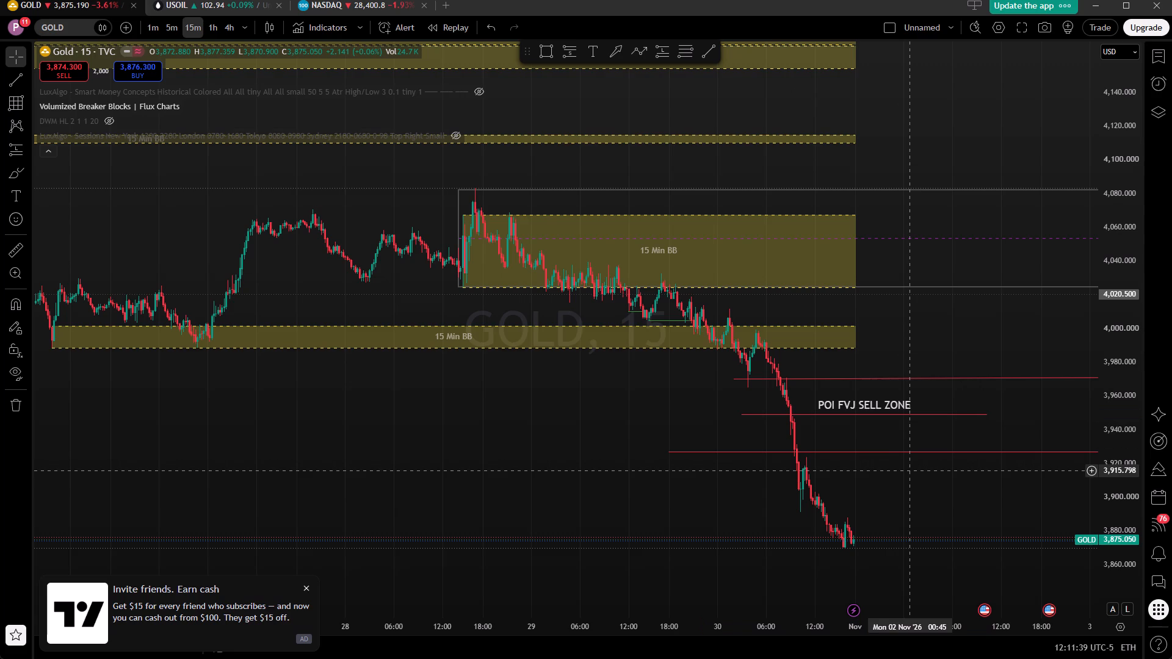
Delete the two outer horizontal trend lines at about 3,927 and 3,970.
{"action": "left_click", "coordinate": [899, 452]}
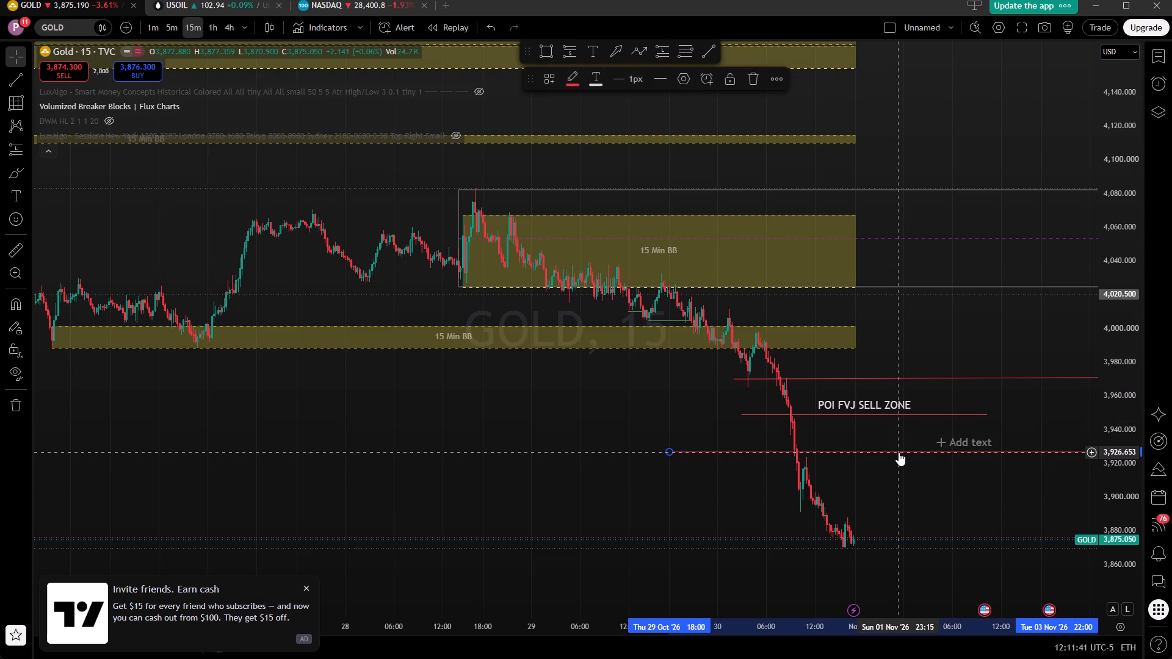
{"action": "key", "text": "Delete"}
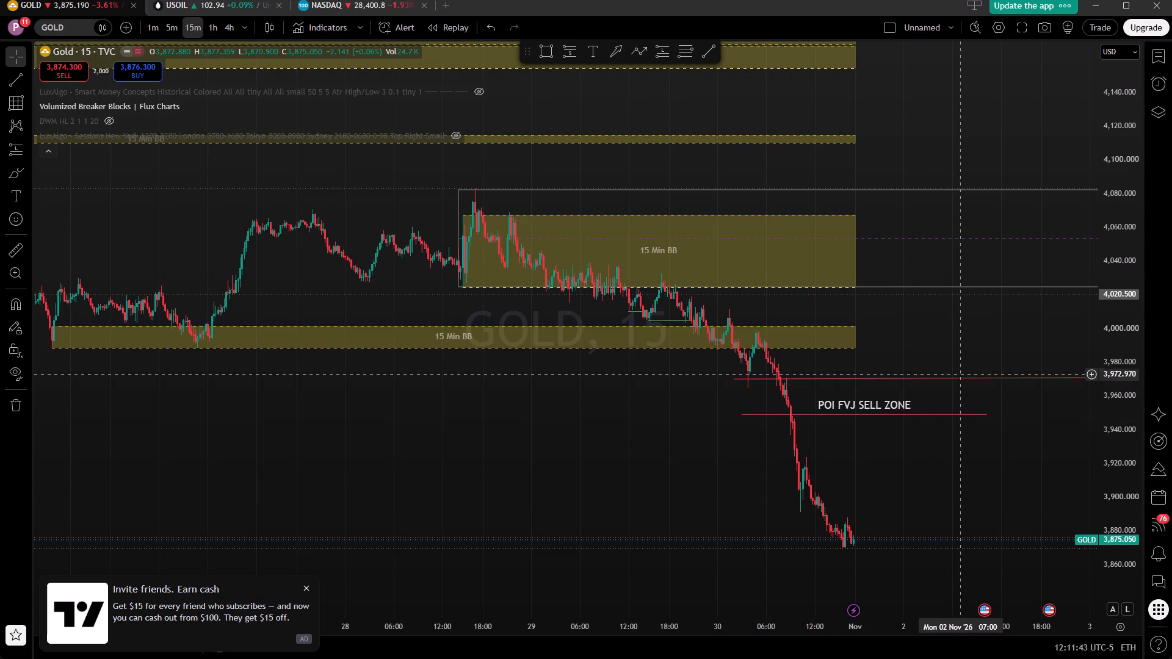
{"action": "left_click", "coordinate": [949, 379]}
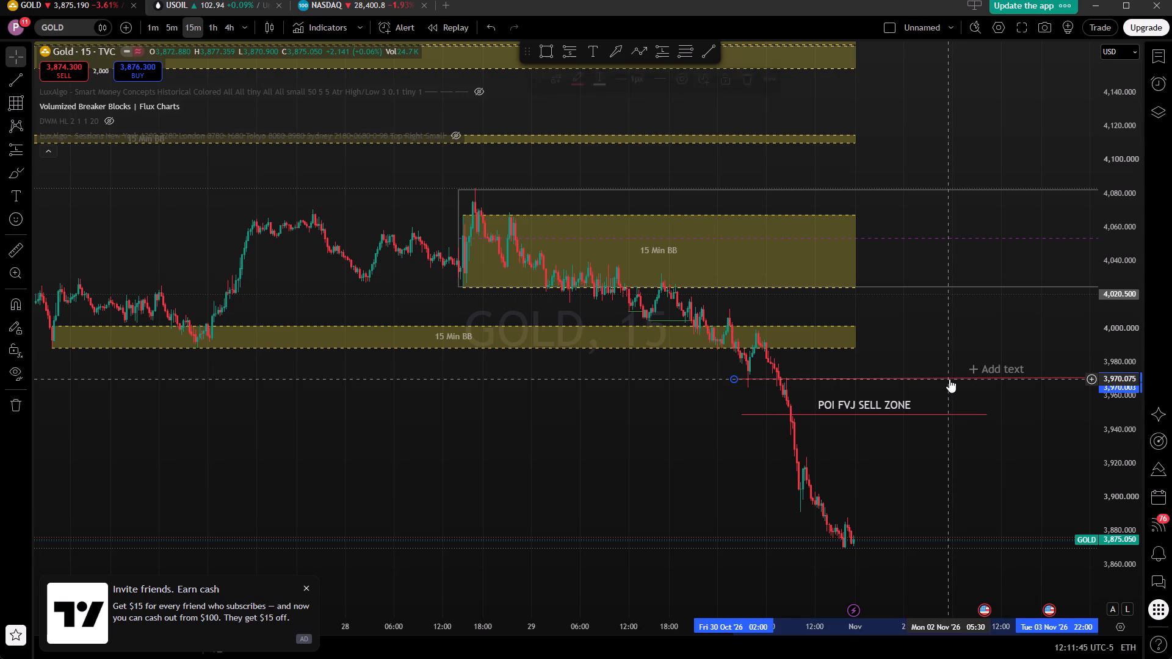
{"action": "key", "text": "Delete"}
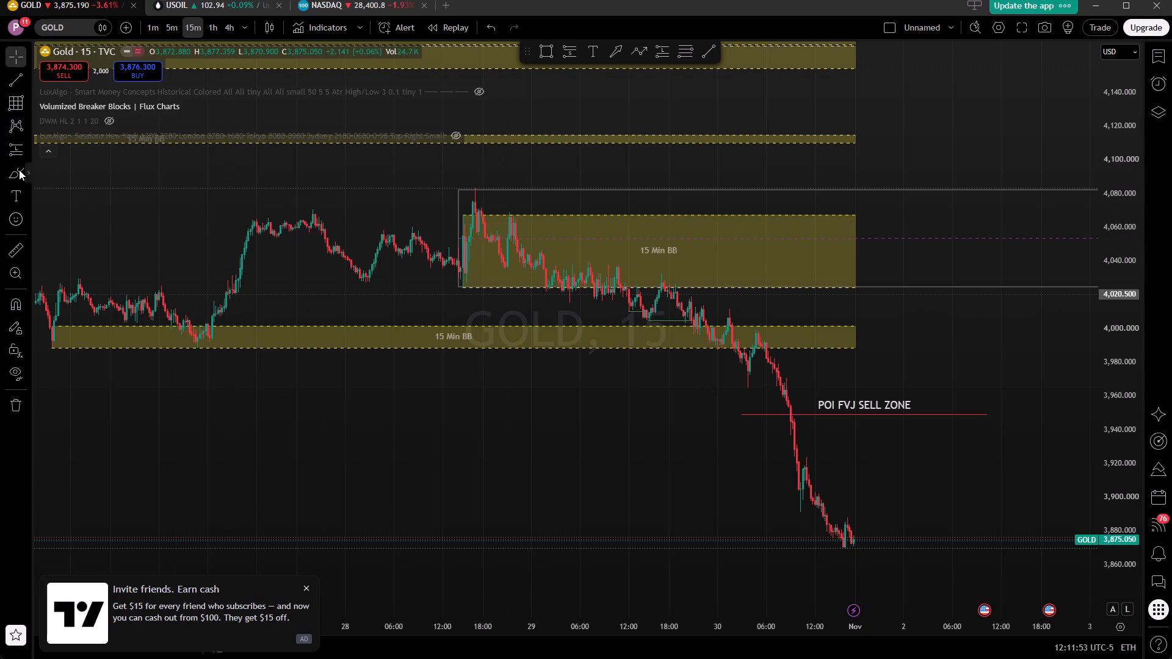
Draw a small rectangle zone from about 3,955 to 3,948 on 30 October, between 08:30 and 13:45.
{"action": "left_click", "coordinate": [542, 47]}
{"action": "left_click", "coordinate": [787, 405]}
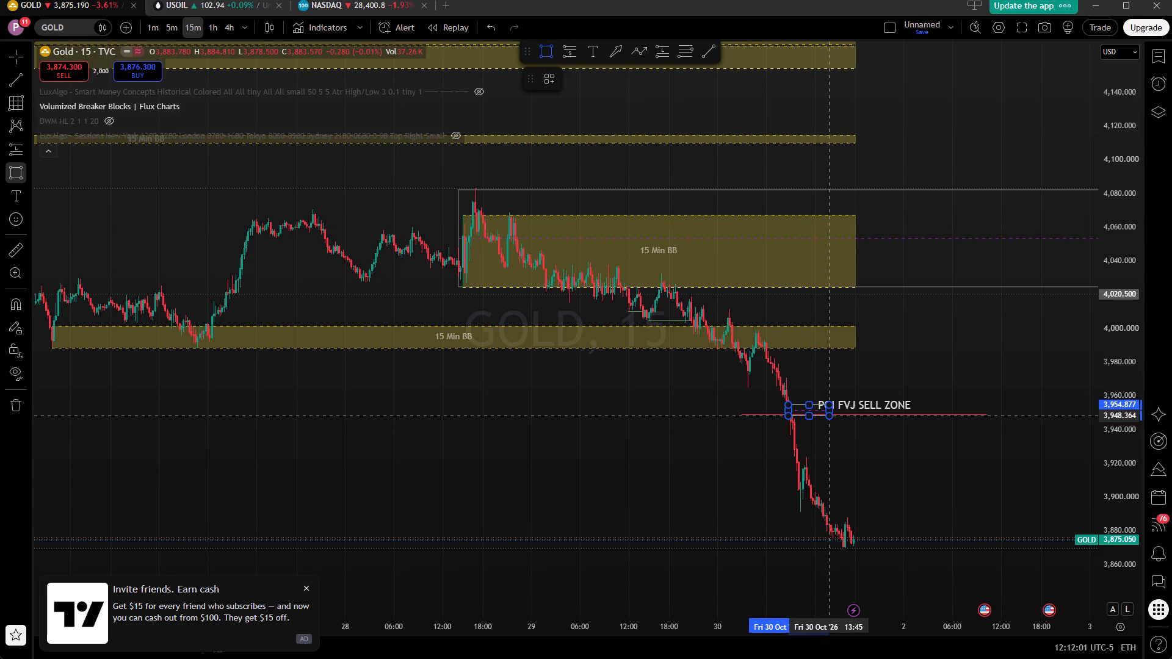
{"action": "left_click", "coordinate": [828, 416]}
{"action": "left_click", "coordinate": [837, 434]}
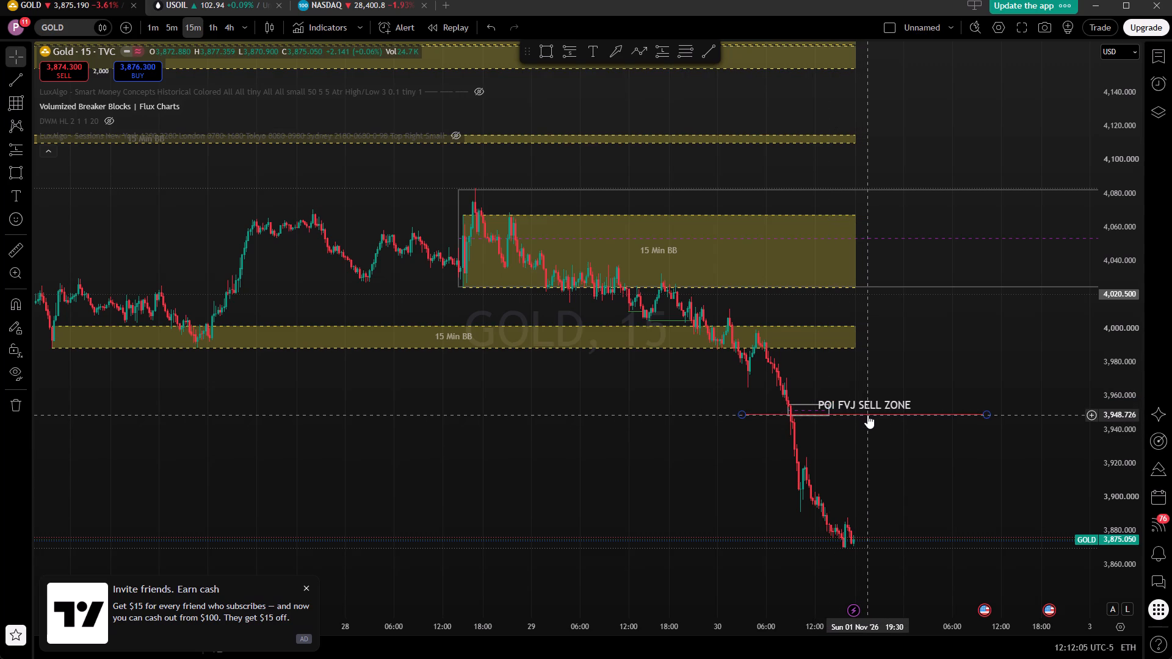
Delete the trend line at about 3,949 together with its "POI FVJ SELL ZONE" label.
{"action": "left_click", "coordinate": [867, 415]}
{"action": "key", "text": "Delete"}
Draw a rectangle zone from about 3,999 to 3,988 starting at the 30 October 04:45 swing high and extend it to 2 November.
{"action": "left_click_drag", "start_coordinate": [867, 415], "coordinate": [964, 398]}
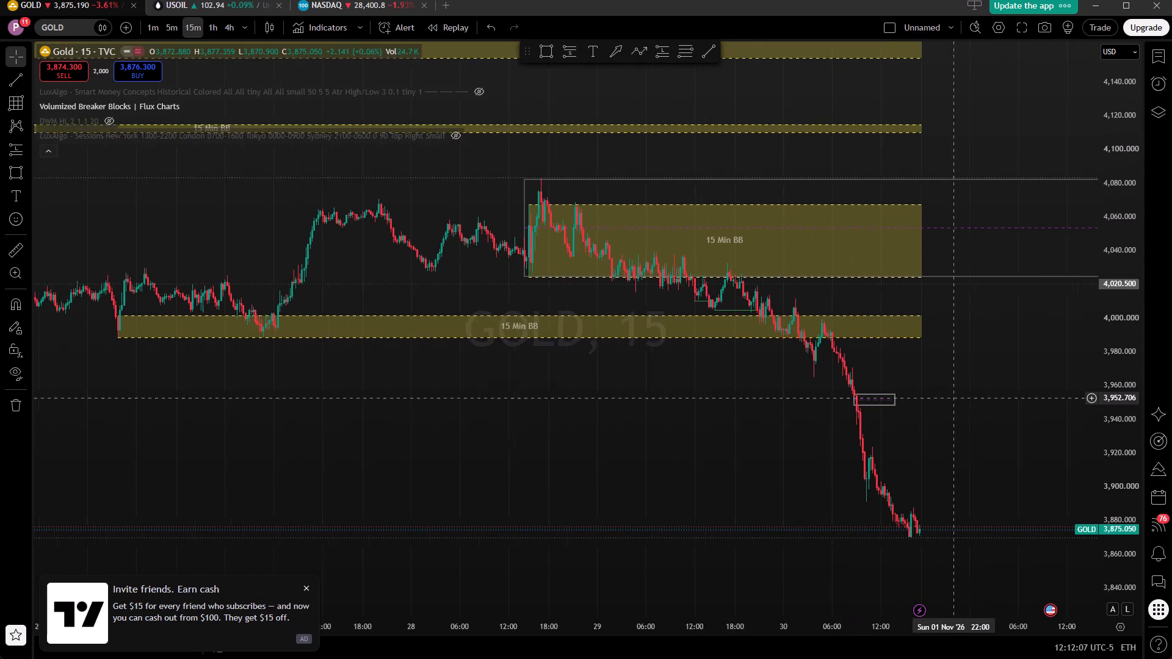
{"action": "left_click_drag", "start_coordinate": [964, 398], "coordinate": [972, 399]}
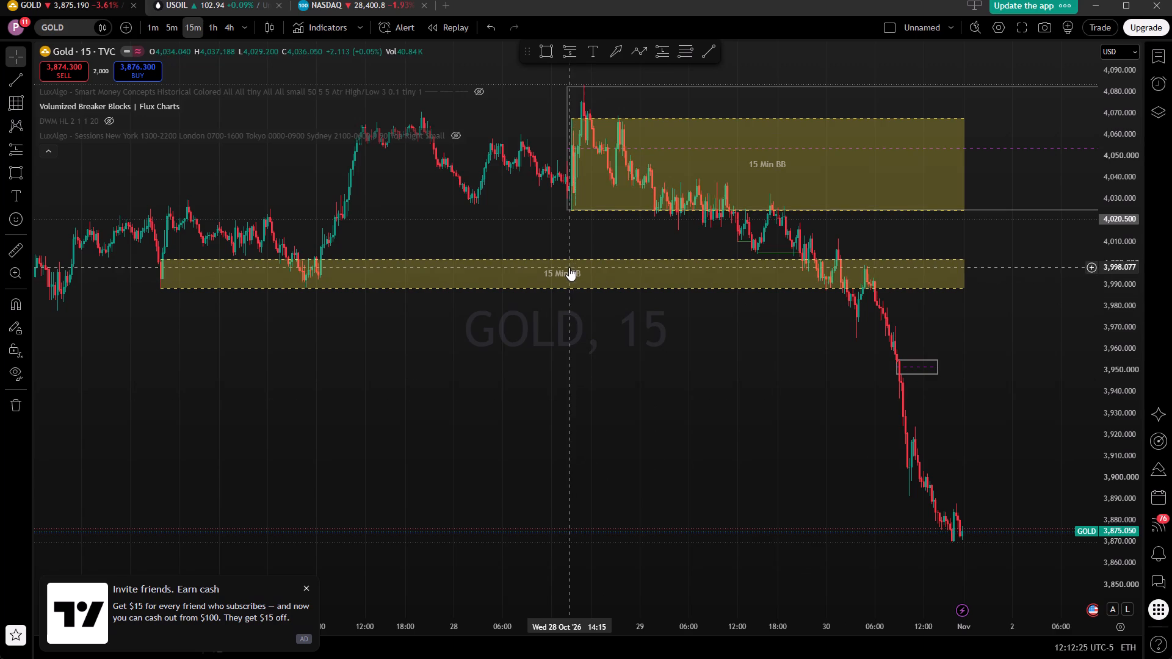
{"action": "left_click", "coordinate": [547, 49]}
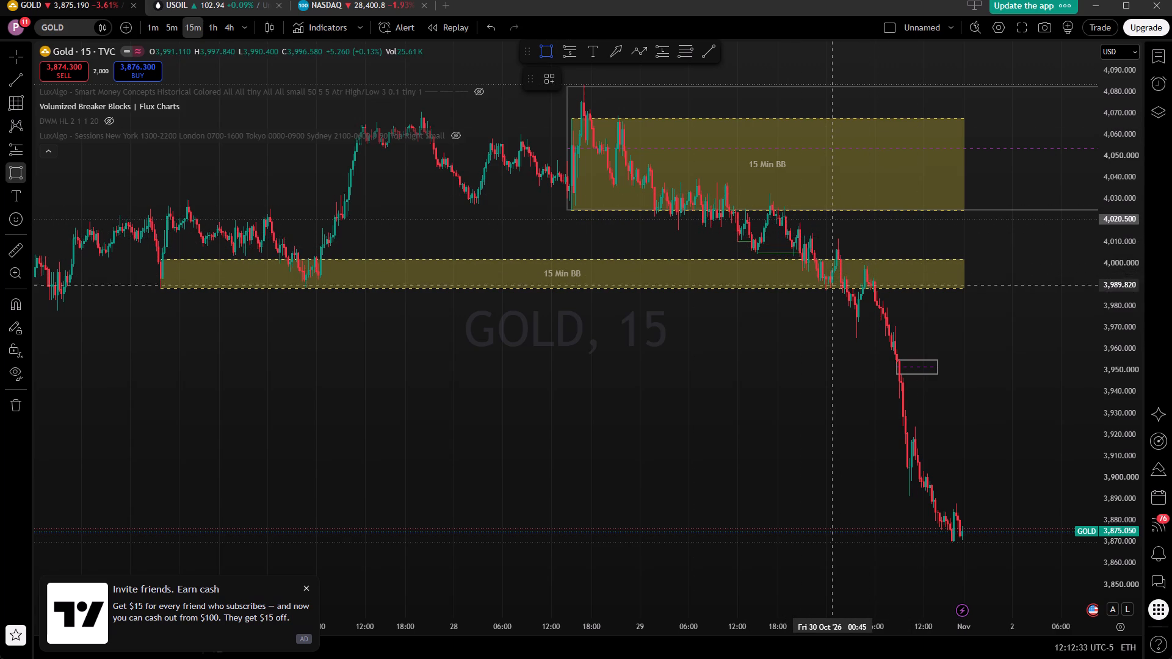
{"action": "left_click", "coordinate": [864, 265]}
{"action": "left_click", "coordinate": [867, 290]}
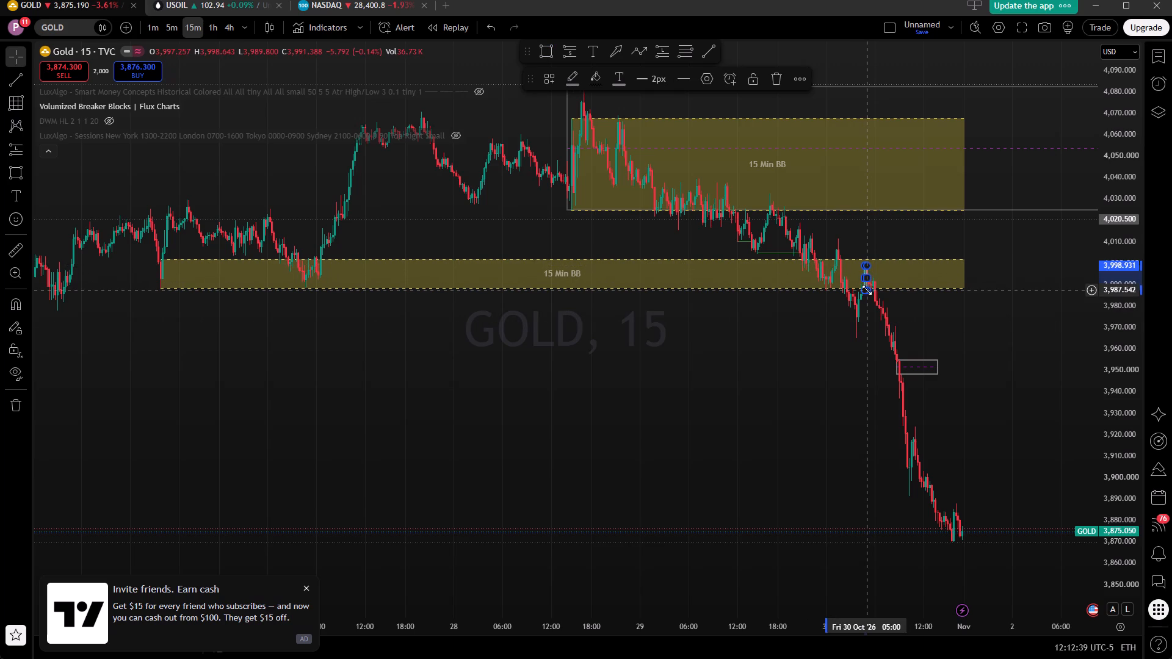
{"action": "left_click_drag", "start_coordinate": [870, 279], "coordinate": [914, 276]}
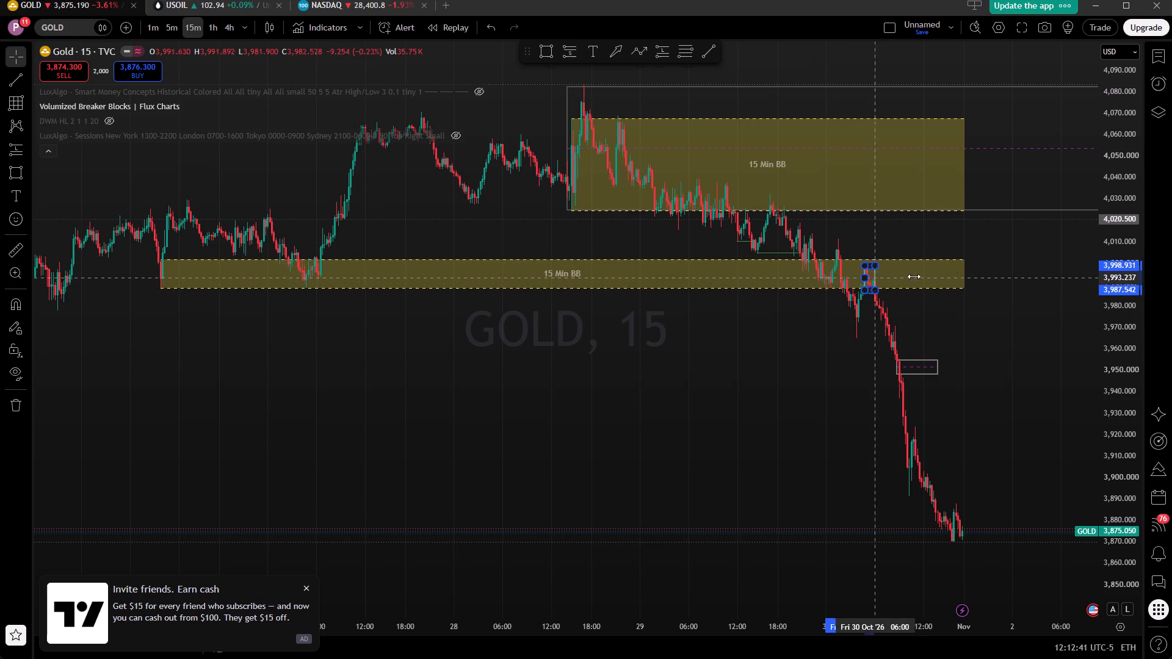
{"action": "left_click_drag", "start_coordinate": [914, 276], "coordinate": [1071, 278]}
{"action": "left_click", "coordinate": [1042, 333]}
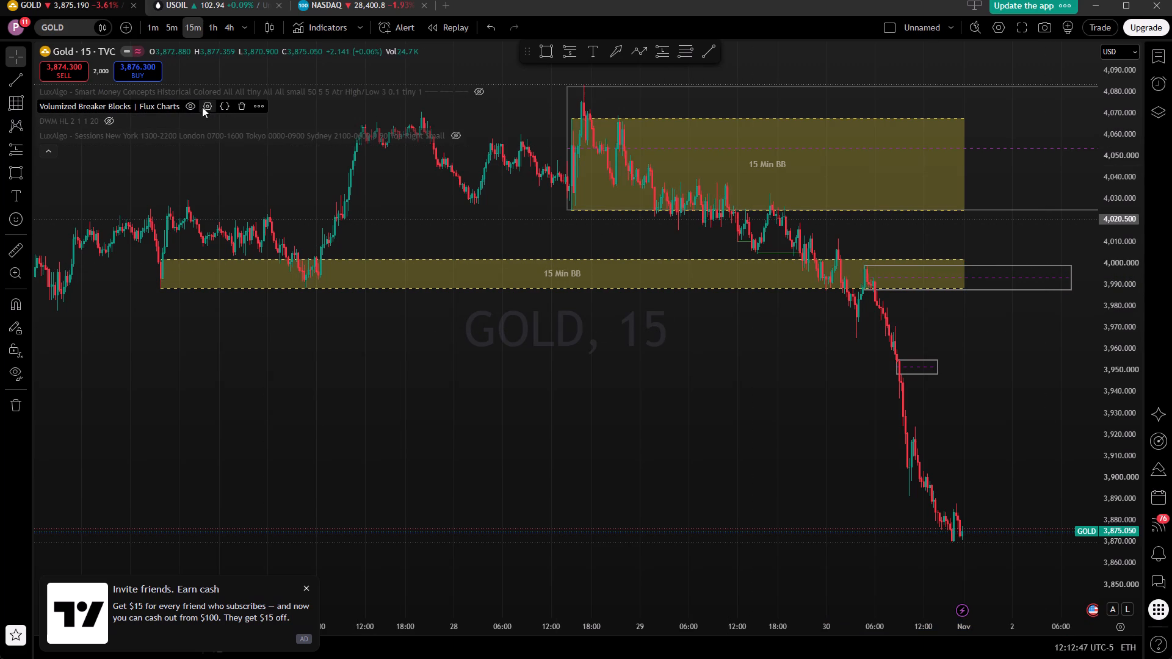
Hide the Volumized Breaker Blocks indicator and show the LuxAlgo Smart Money Concepts indicator.
{"action": "left_click", "coordinate": [192, 109]}
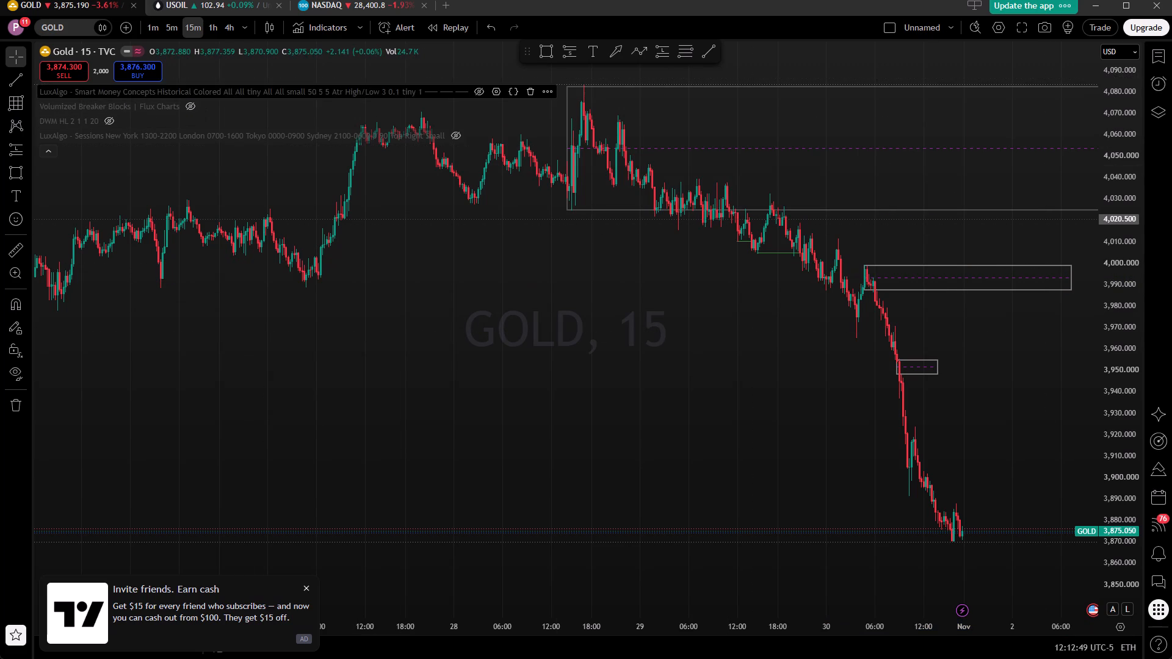
{"action": "left_click", "coordinate": [477, 94]}
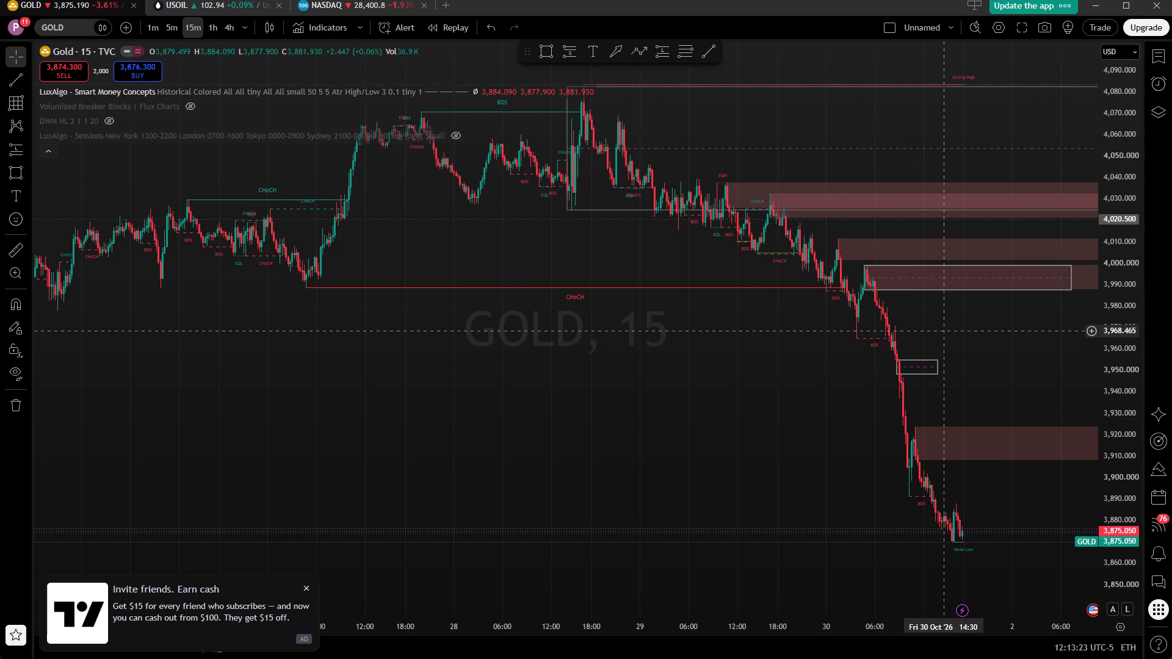
Add a text label "P0I FVJ" immediately after the end of the small rectangle zone between about 3,955 and 3,948.
{"action": "left_click", "coordinate": [935, 368]}
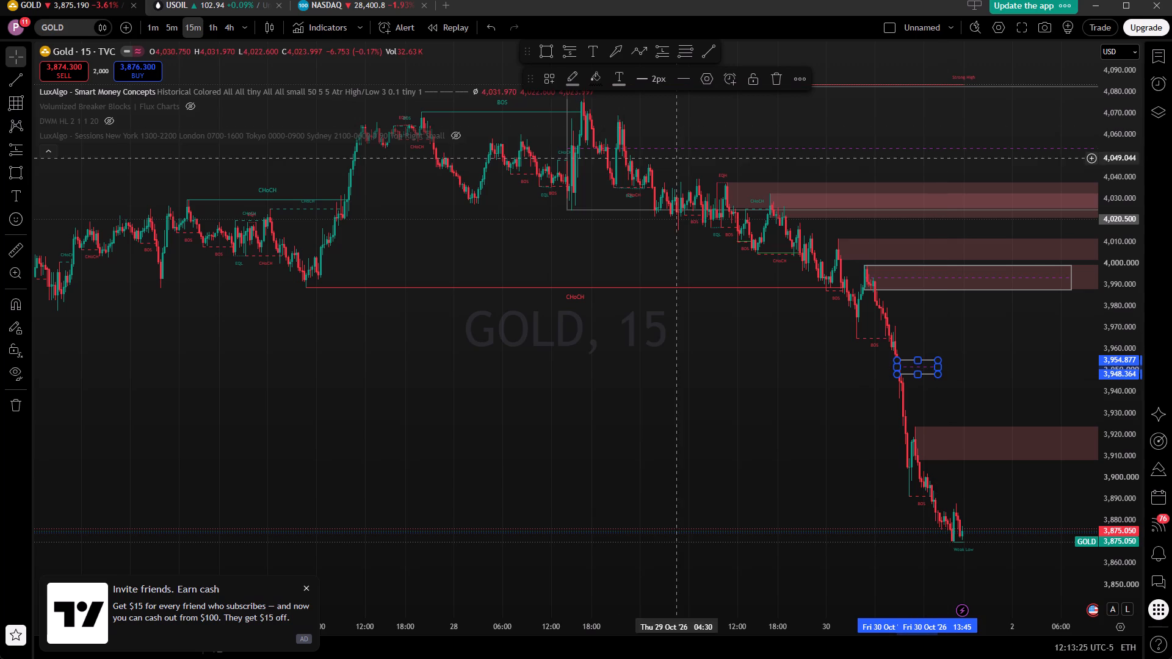
{"action": "left_click", "coordinate": [593, 52]}
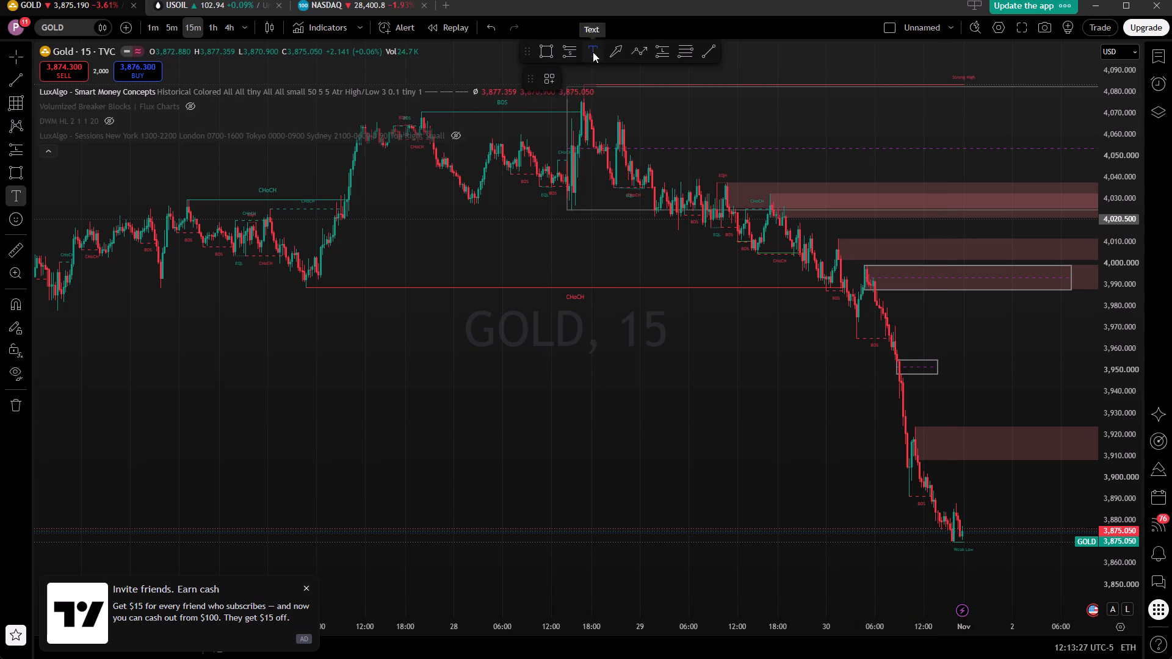
{"action": "left_click", "coordinate": [955, 367]}
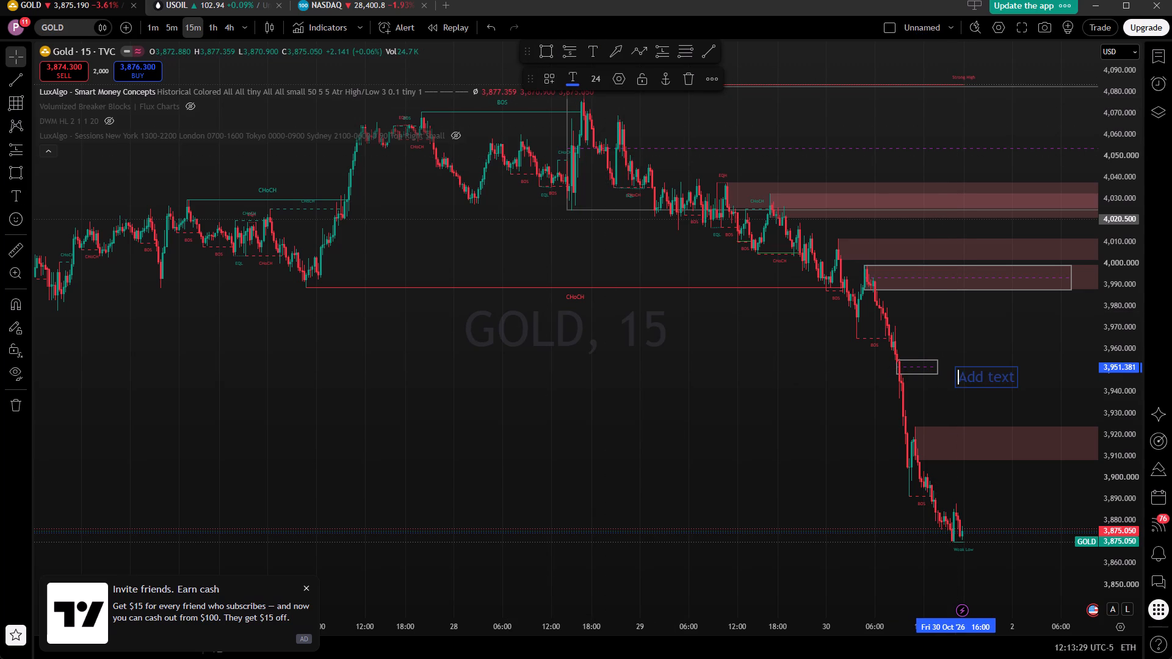
{"action": "right_click_drag", "start_coordinate": [971, 381], "coordinate": [966, 370]}
{"action": "type", "text": "P0"}
{"action": "type", "text": "I"}
{"action": "key", "text": "space"}
{"action": "type", "text": "FVJ"}
{"action": "left_click_drag", "start_coordinate": [983, 376], "coordinate": [980, 371]}
{"action": "left_click", "coordinate": [993, 343]}
{"action": "left_click_drag", "start_coordinate": [989, 375], "coordinate": [985, 356]}
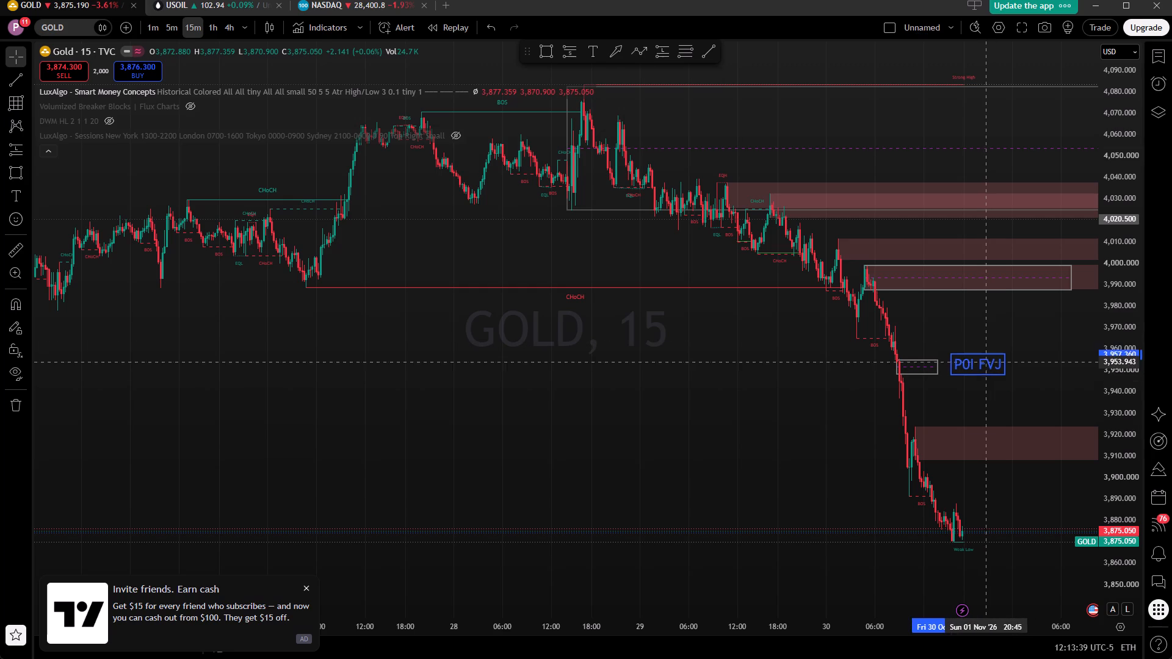
{"action": "left_click_drag", "start_coordinate": [985, 356], "coordinate": [976, 364]}
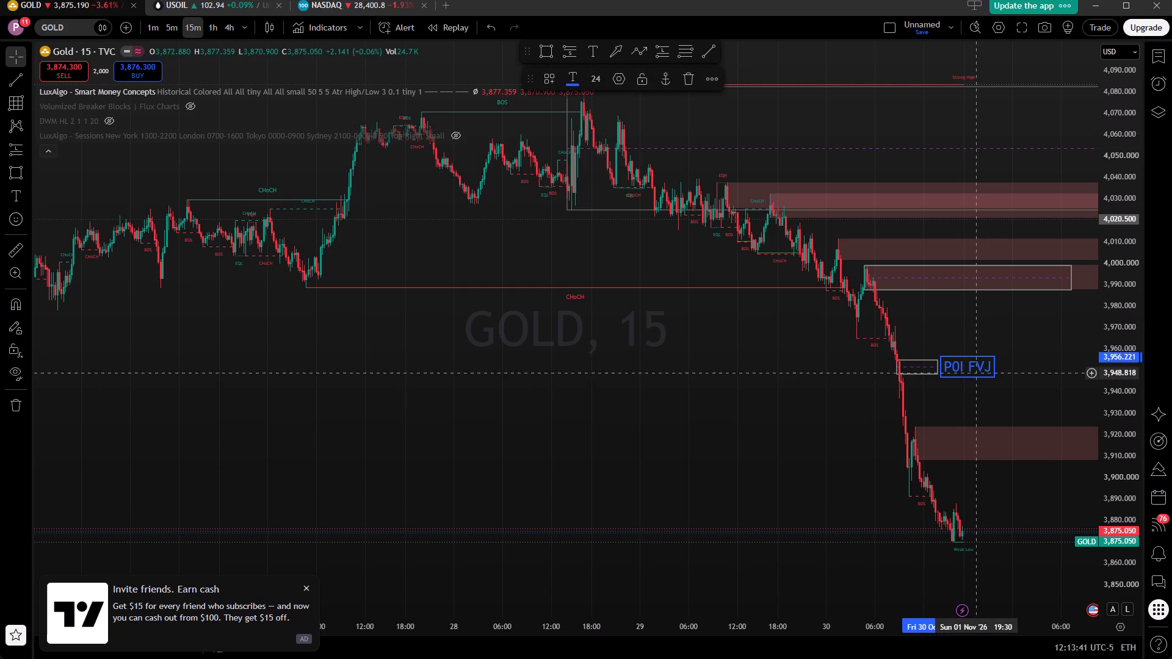
{"action": "left_click", "coordinate": [978, 397]}
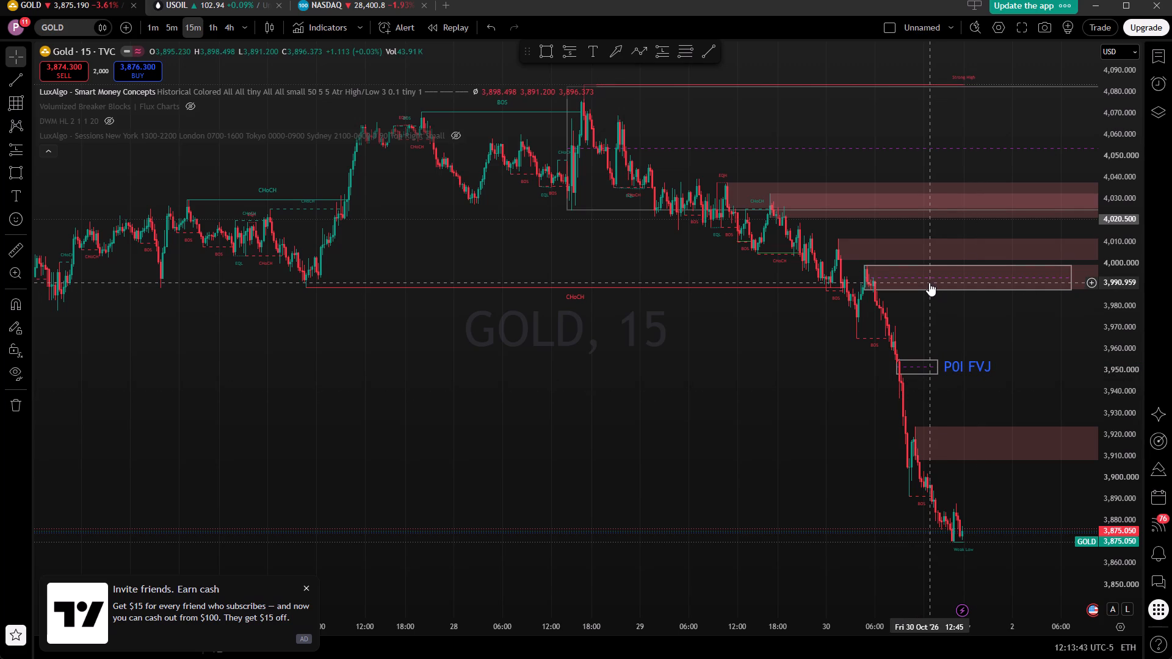
Write "POI SUPPLY ZONES" inside the rectangle zone between about 3,999 and 3,988.
{"action": "left_click", "coordinate": [942, 278]}
{"action": "left_click", "coordinate": [942, 278]}
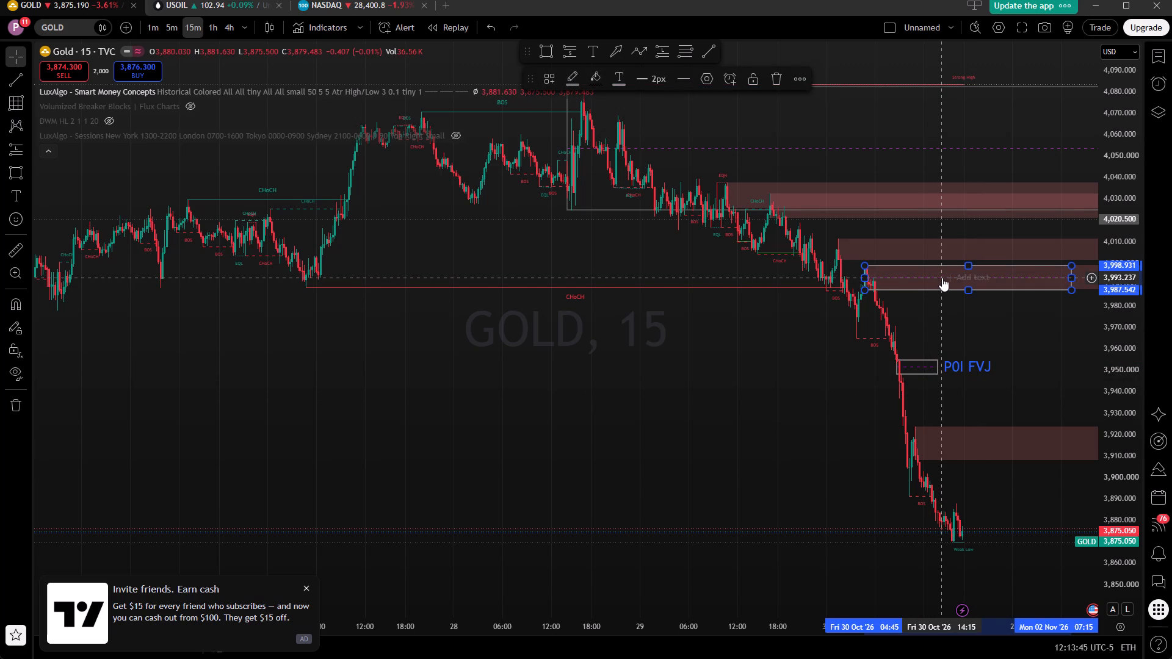
{"action": "left_click", "coordinate": [953, 277]}
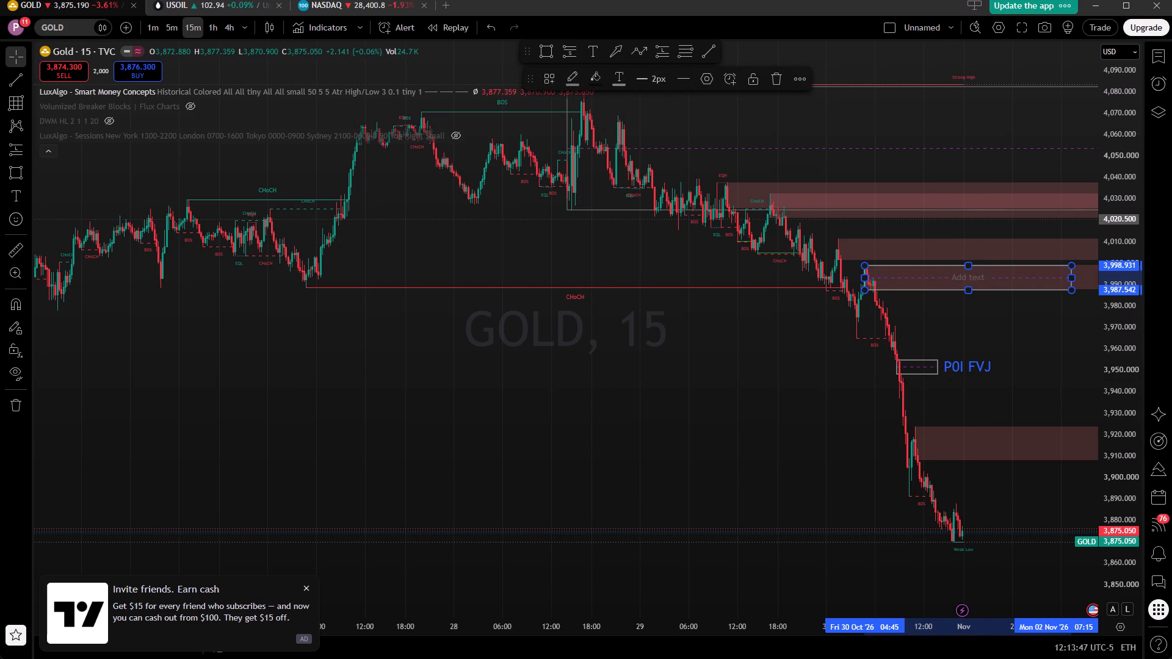
{"action": "type", "text": "PO"}
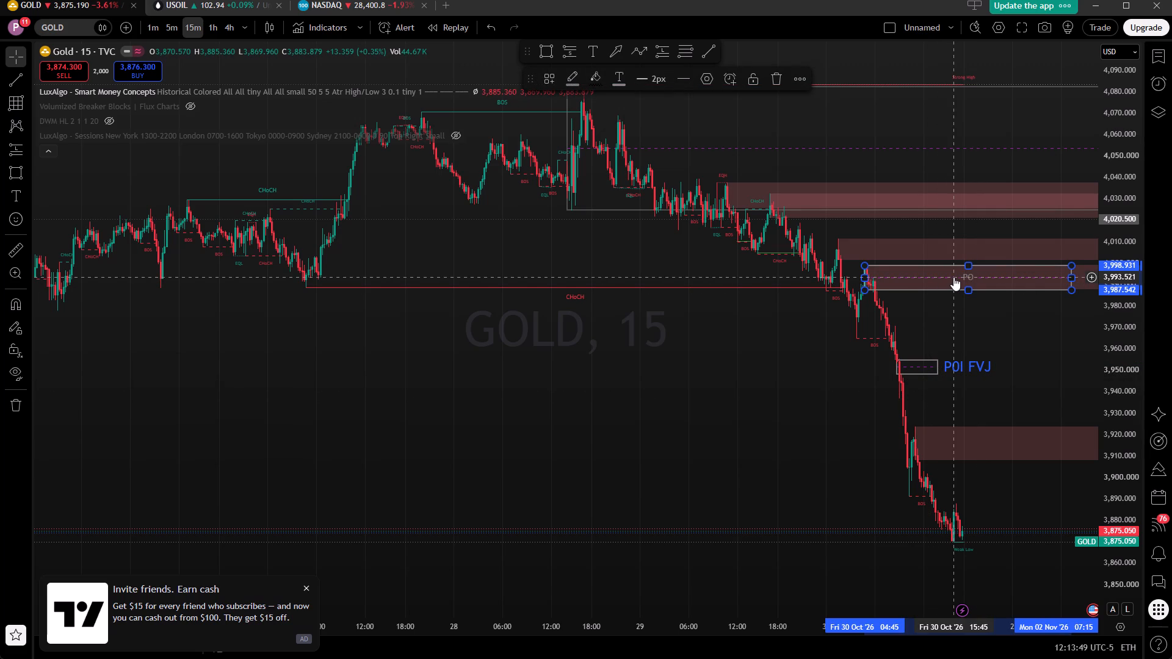
{"action": "type", "text": "I"}
{"action": "key", "text": "space"}
{"action": "type", "text": "SUPPLY"}
{"action": "key", "text": "space"}
{"action": "type", "text": "ZONES"}
{"action": "left_click", "coordinate": [1049, 341]}
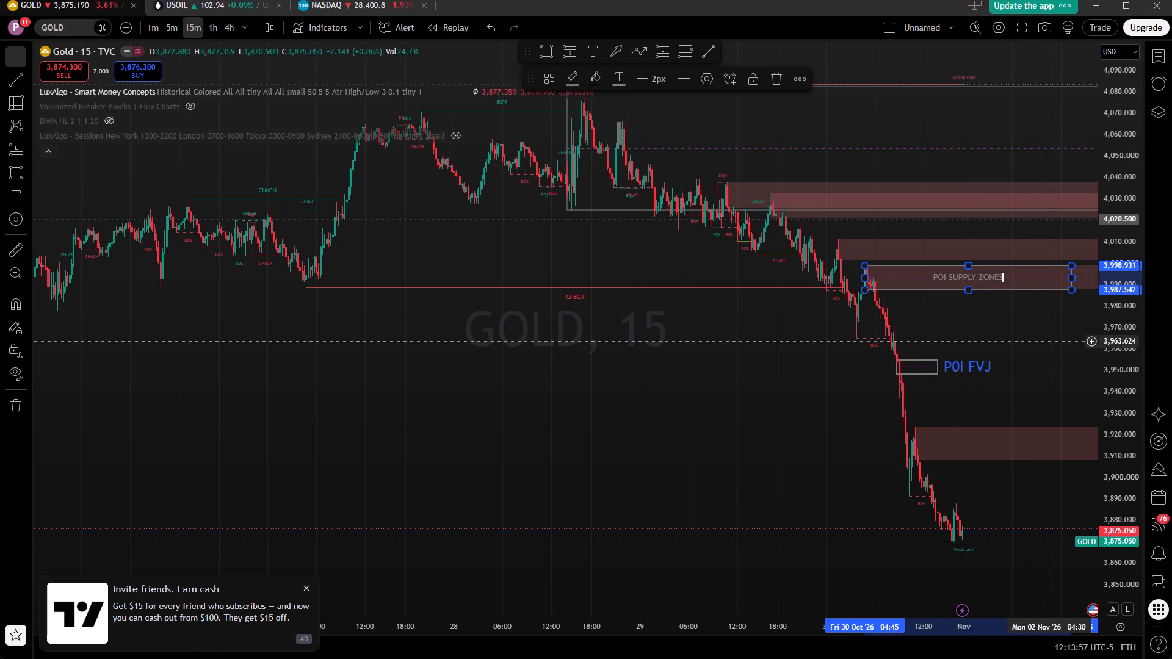
{"action": "left_click_drag", "start_coordinate": [1049, 341], "coordinate": [902, 347]}
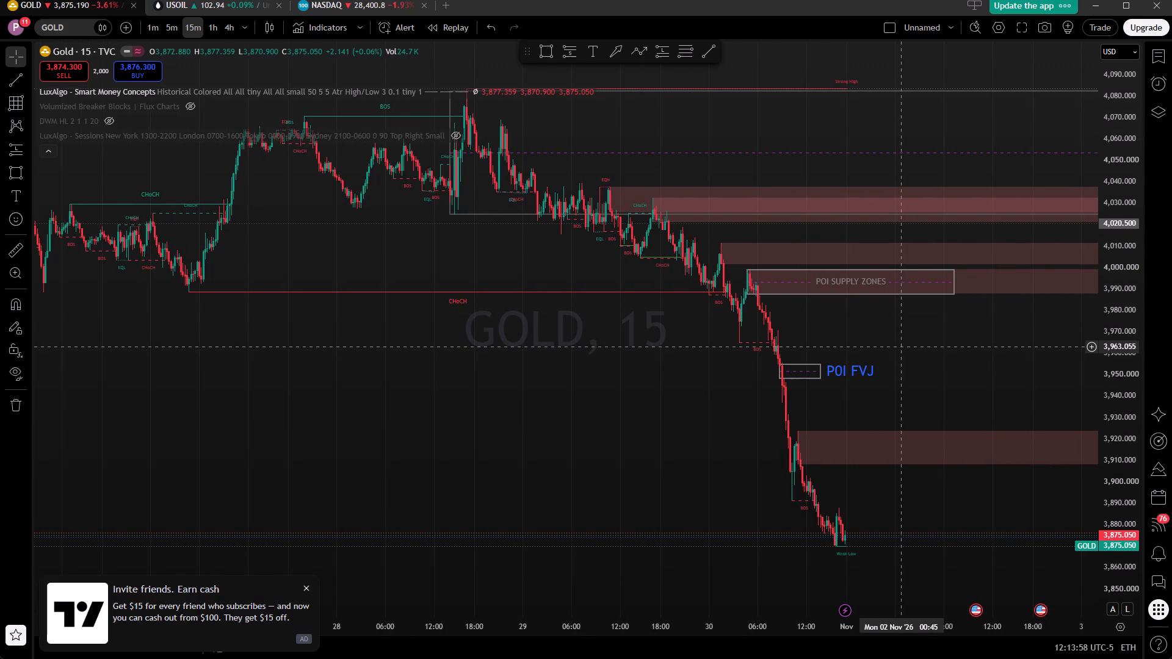
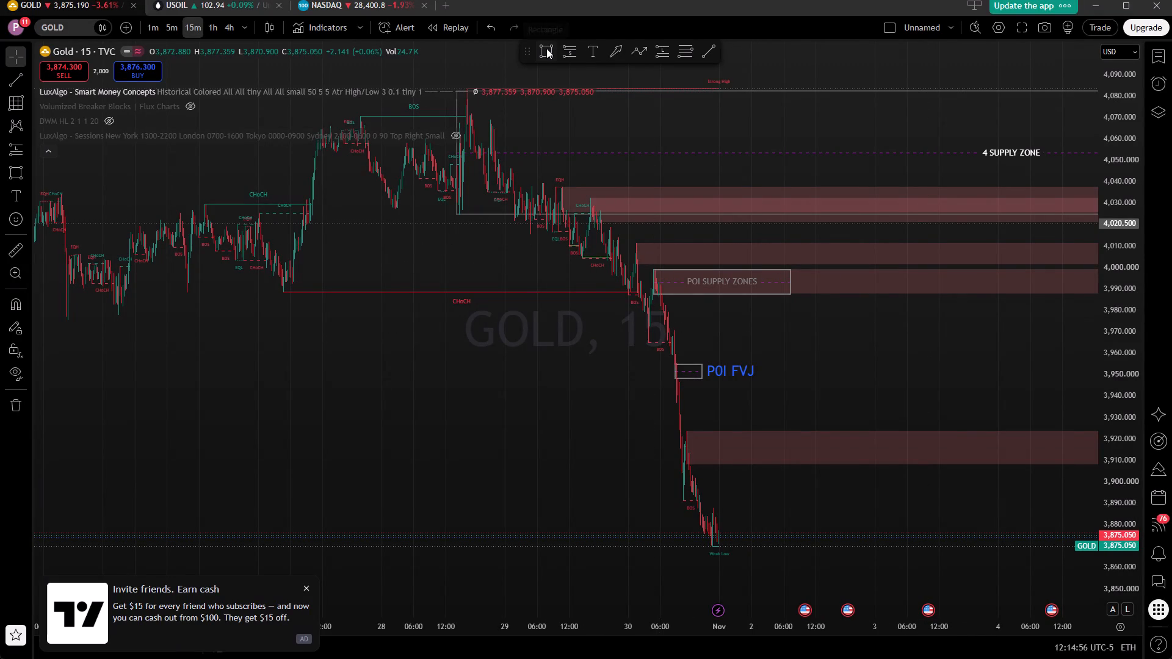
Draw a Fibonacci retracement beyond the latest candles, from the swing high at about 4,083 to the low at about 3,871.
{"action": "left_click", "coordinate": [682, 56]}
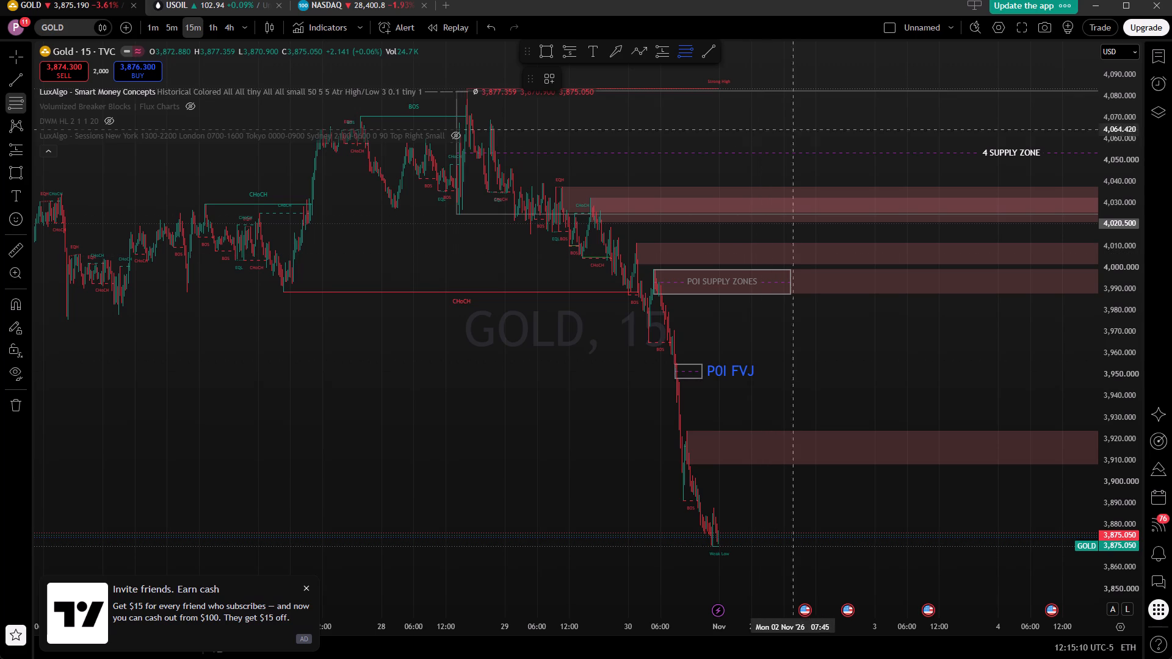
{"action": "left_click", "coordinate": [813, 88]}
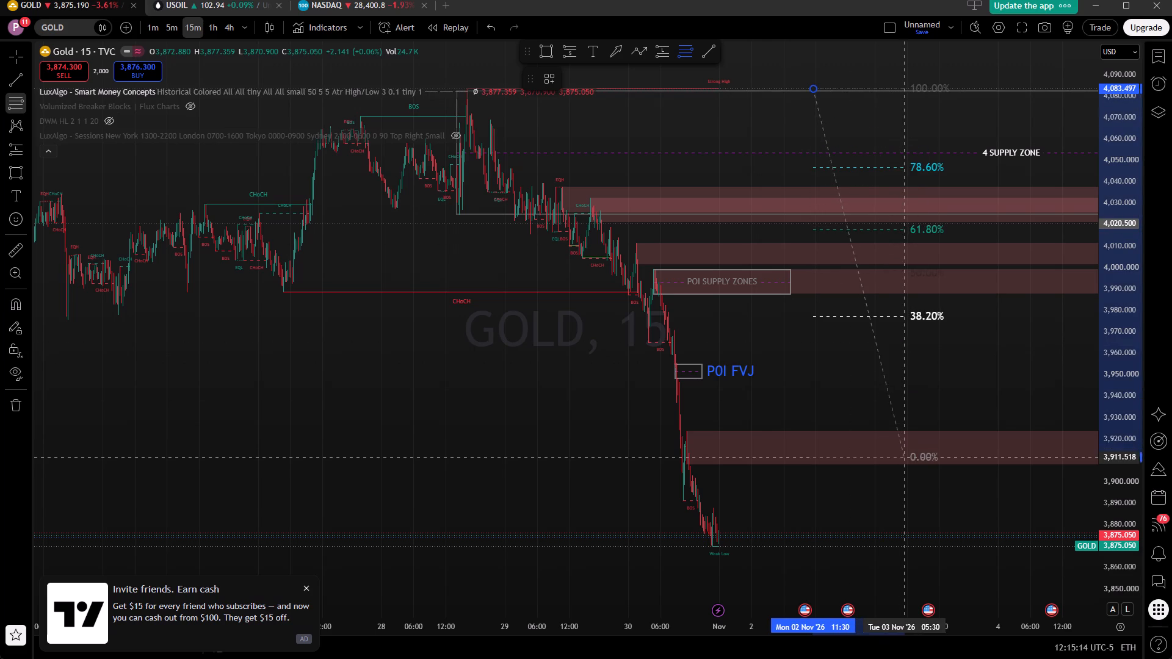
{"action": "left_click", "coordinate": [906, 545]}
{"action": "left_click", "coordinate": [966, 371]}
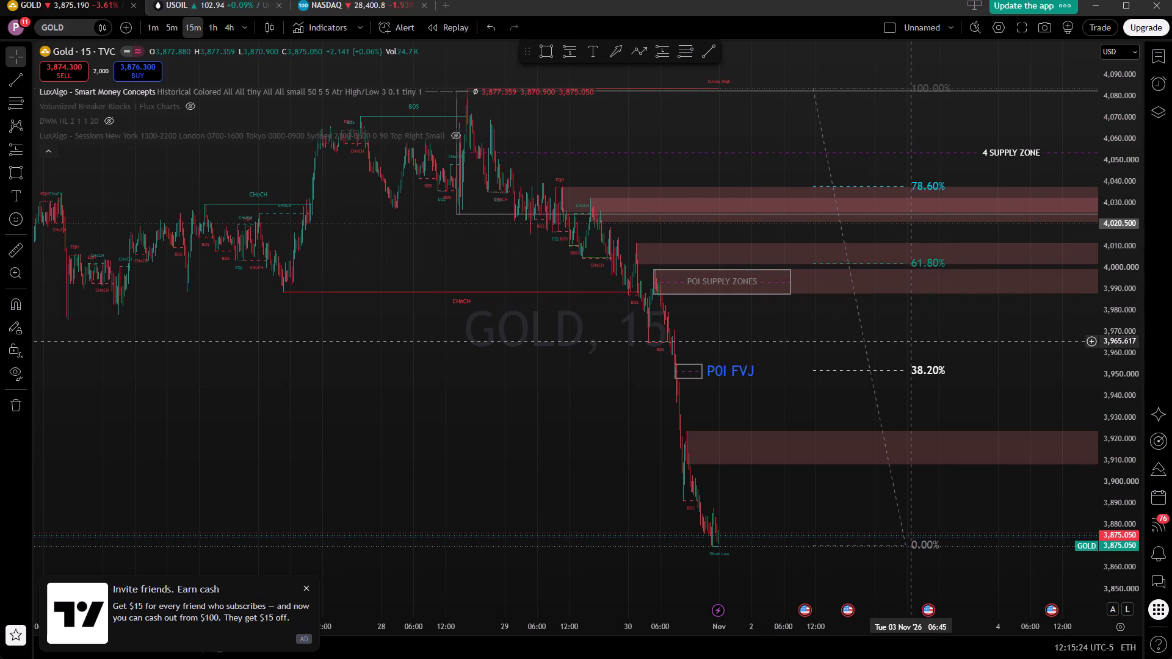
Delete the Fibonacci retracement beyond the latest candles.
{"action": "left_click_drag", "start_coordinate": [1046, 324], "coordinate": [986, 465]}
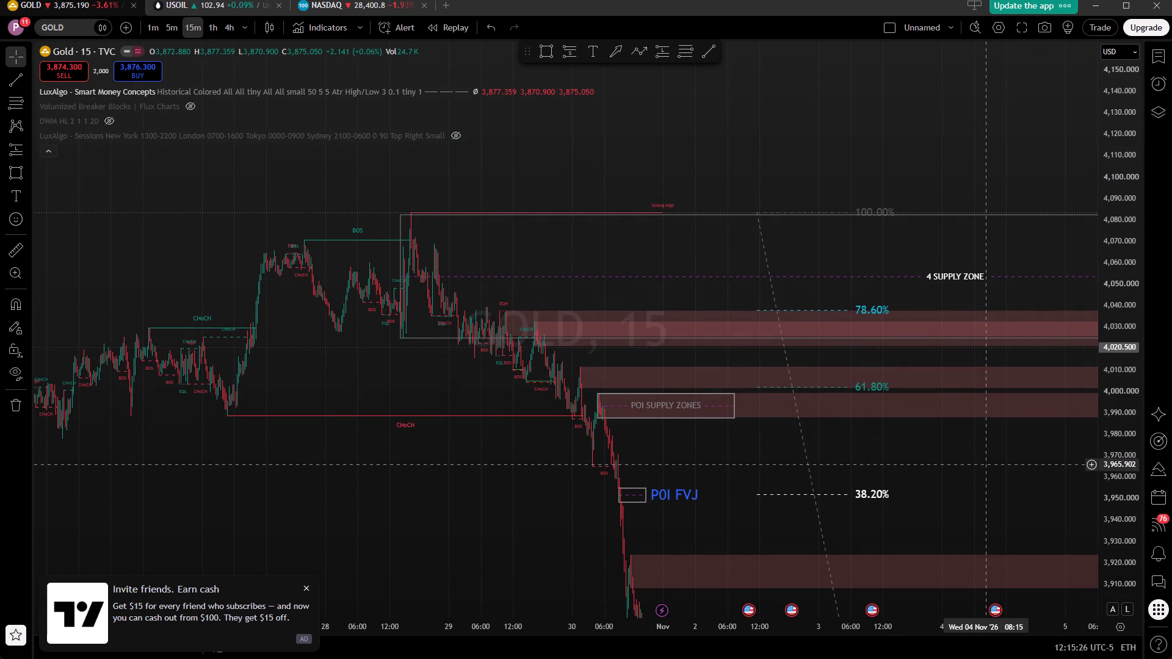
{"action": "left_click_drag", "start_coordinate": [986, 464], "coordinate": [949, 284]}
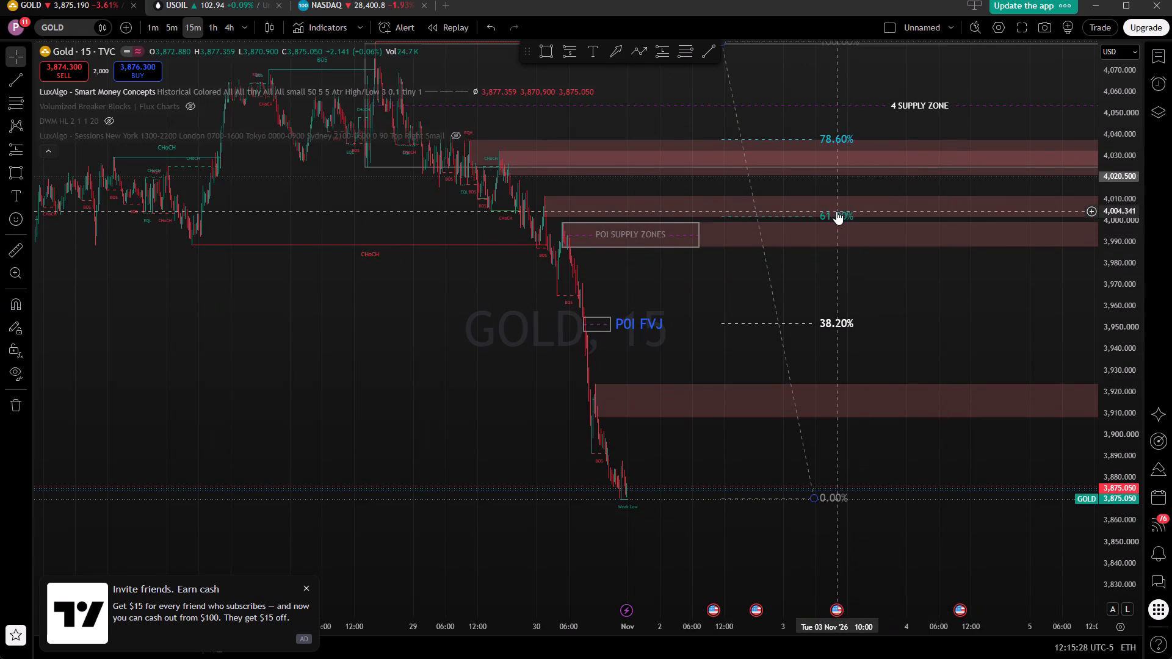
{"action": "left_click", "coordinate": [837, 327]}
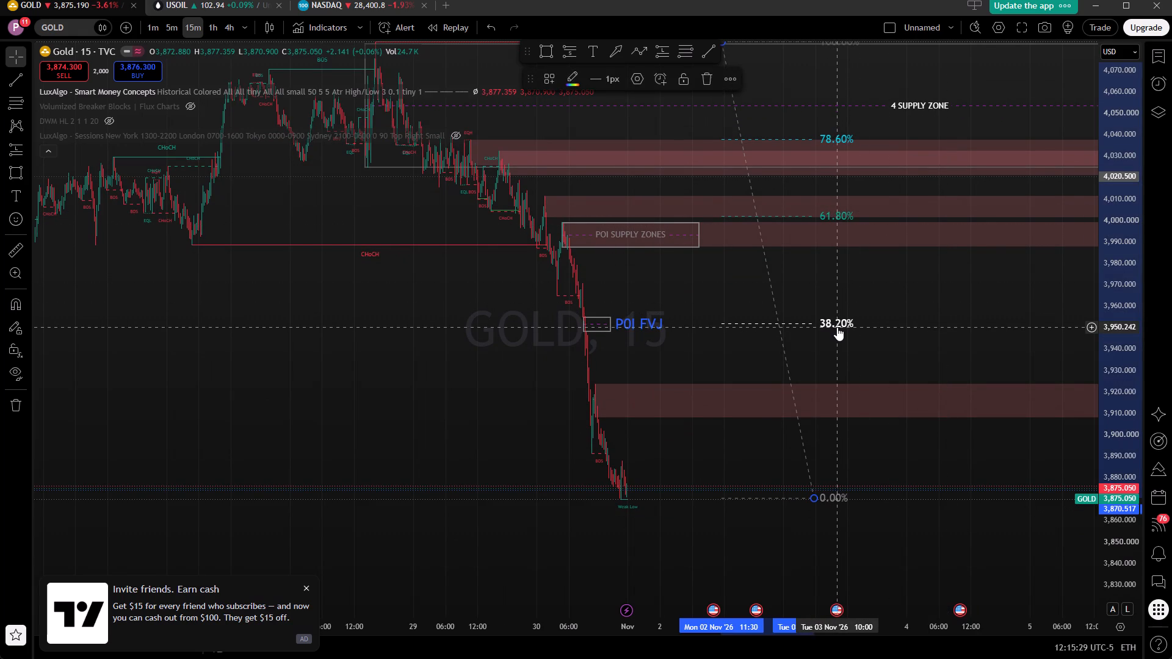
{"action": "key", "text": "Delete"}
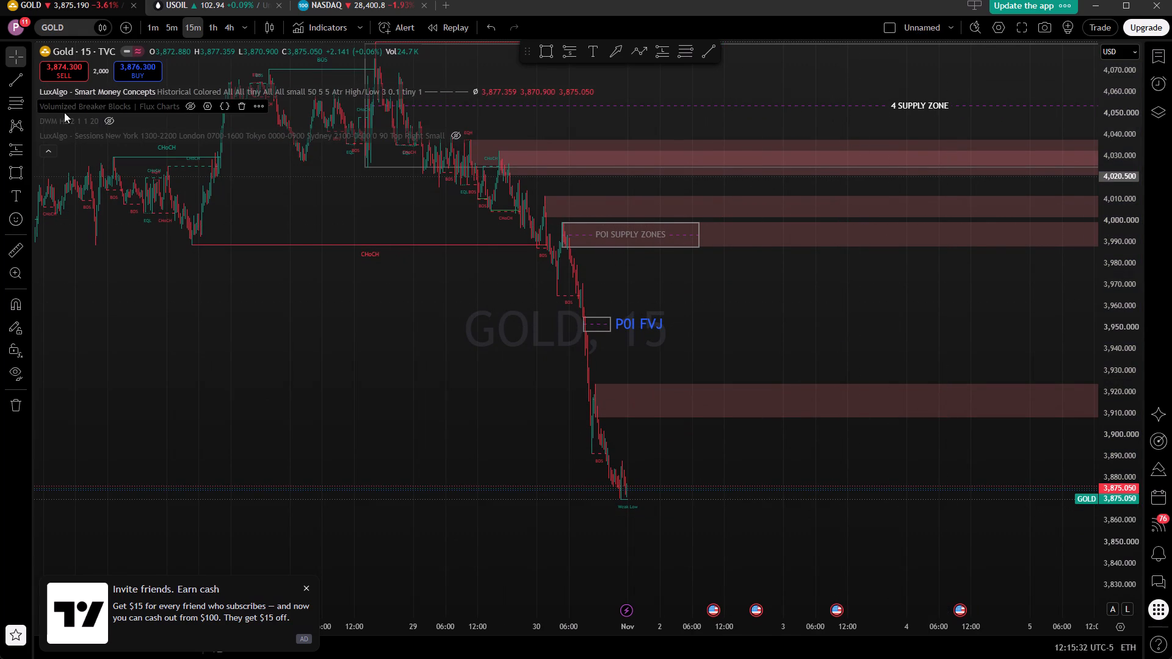
Draw a Gann box from about 3,870 at 2 November 00:45, fitting its opposite corner to about 4,083 at 3 November 12:45.
{"action": "left_click", "coordinate": [29, 111]}
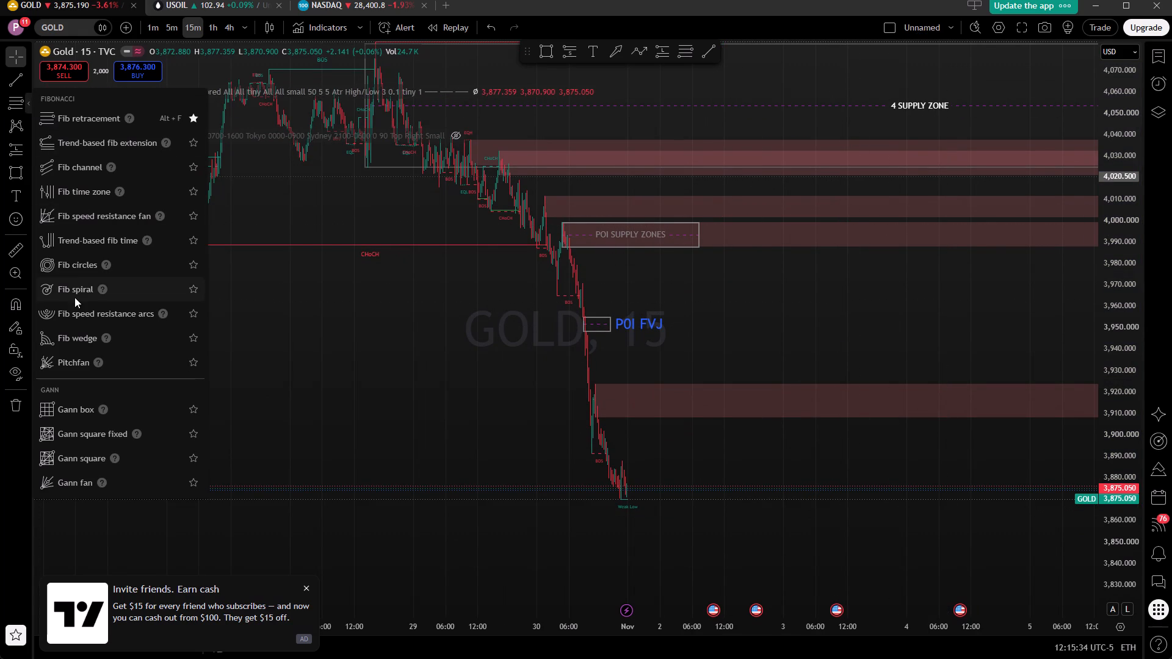
{"action": "left_click", "coordinate": [71, 412]}
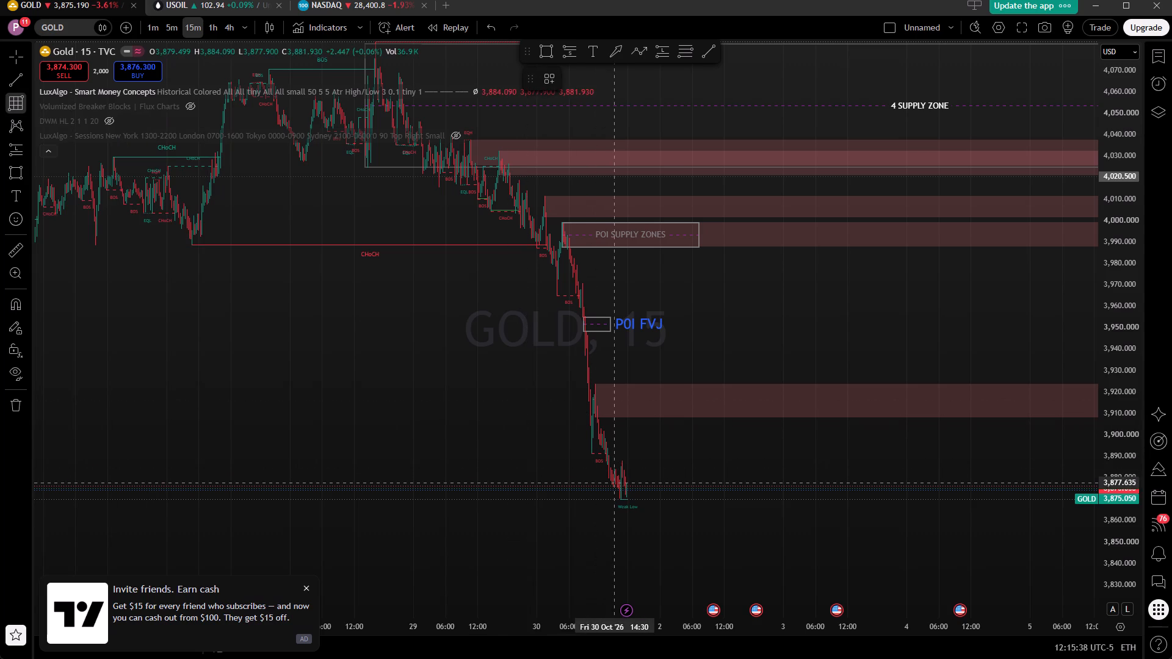
{"action": "left_click", "coordinate": [664, 500]}
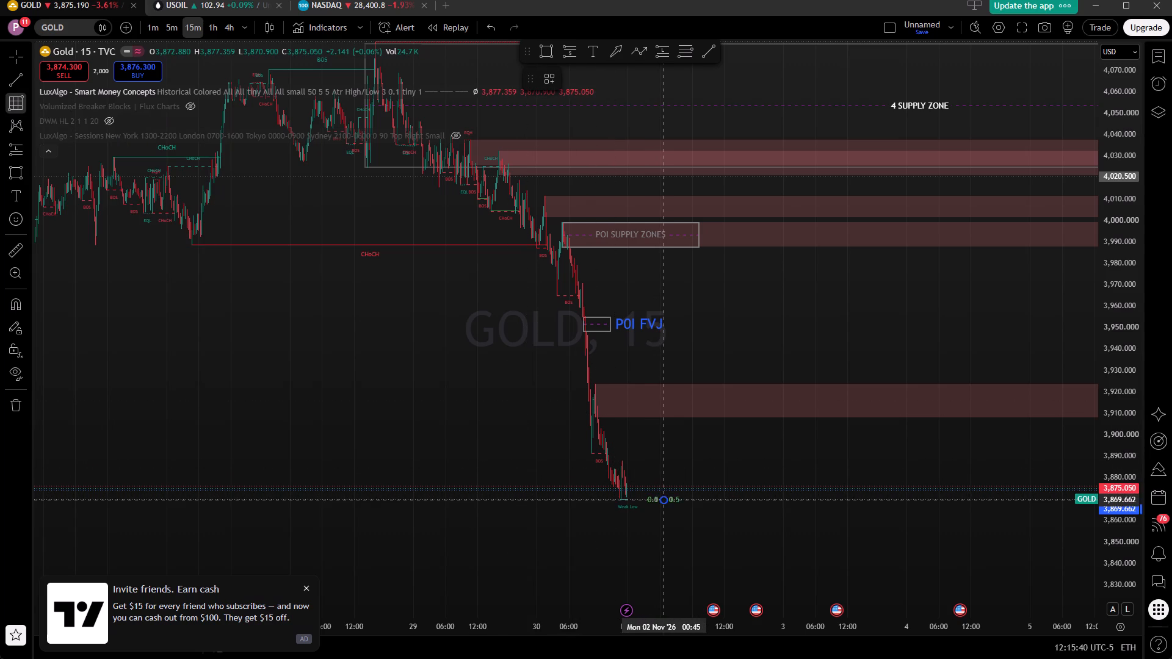
{"action": "left_click", "coordinate": [817, 5]}
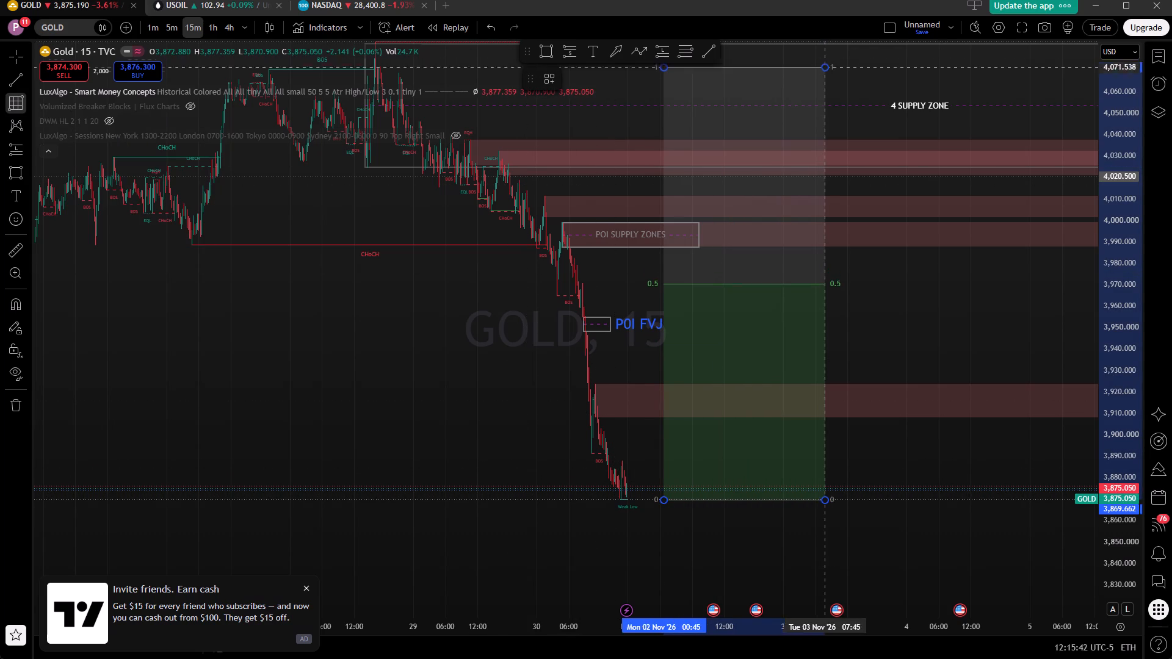
{"action": "left_click", "coordinate": [855, 56]}
{"action": "left_click_drag", "start_coordinate": [893, 64], "coordinate": [888, 110]}
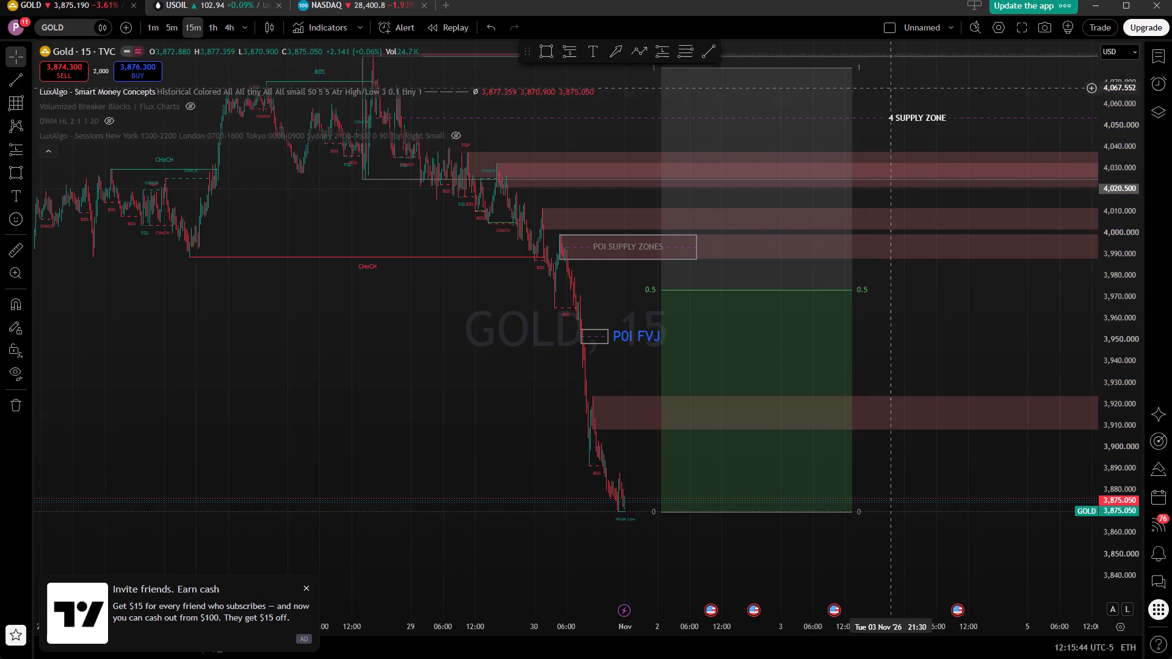
{"action": "left_click_drag", "start_coordinate": [888, 110], "coordinate": [889, 165]}
{"action": "left_click_drag", "start_coordinate": [847, 145], "coordinate": [847, 127]}
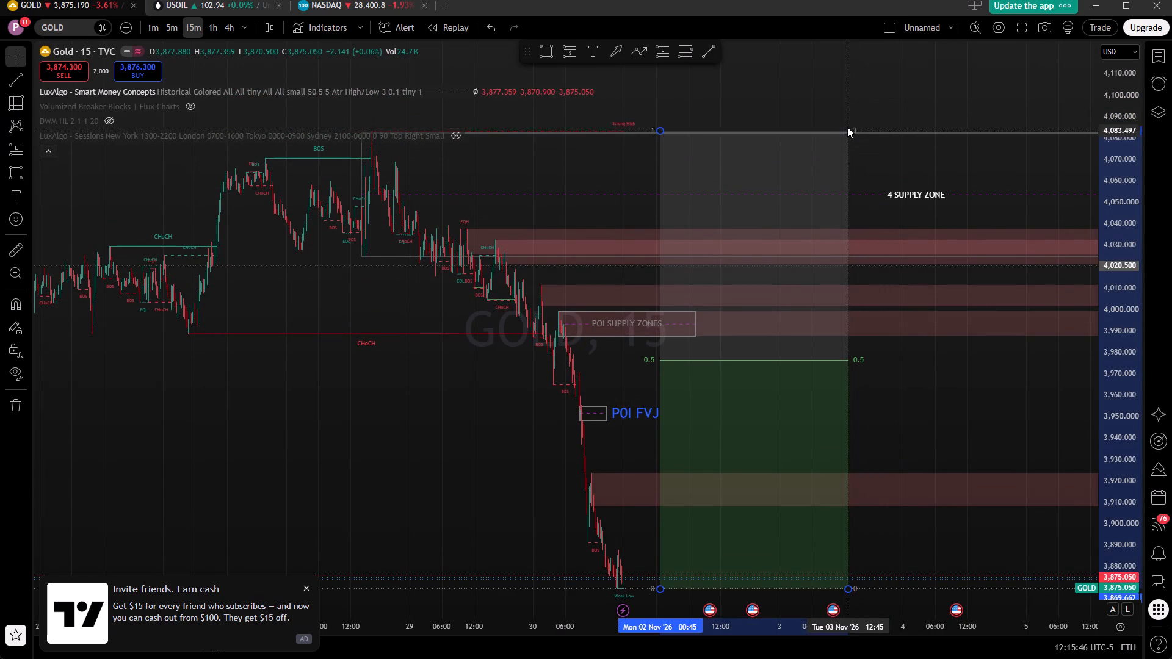
{"action": "left_click_drag", "start_coordinate": [847, 127], "coordinate": [848, 130]}
{"action": "left_click", "coordinate": [848, 130]}
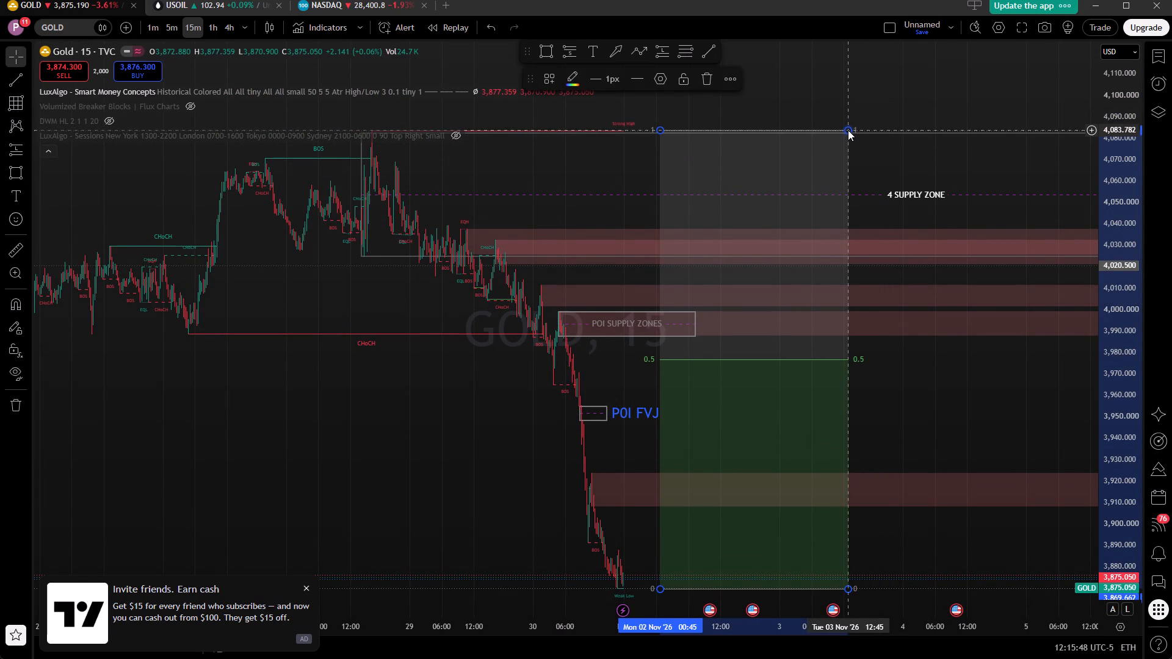
{"action": "left_click", "coordinate": [961, 381]}
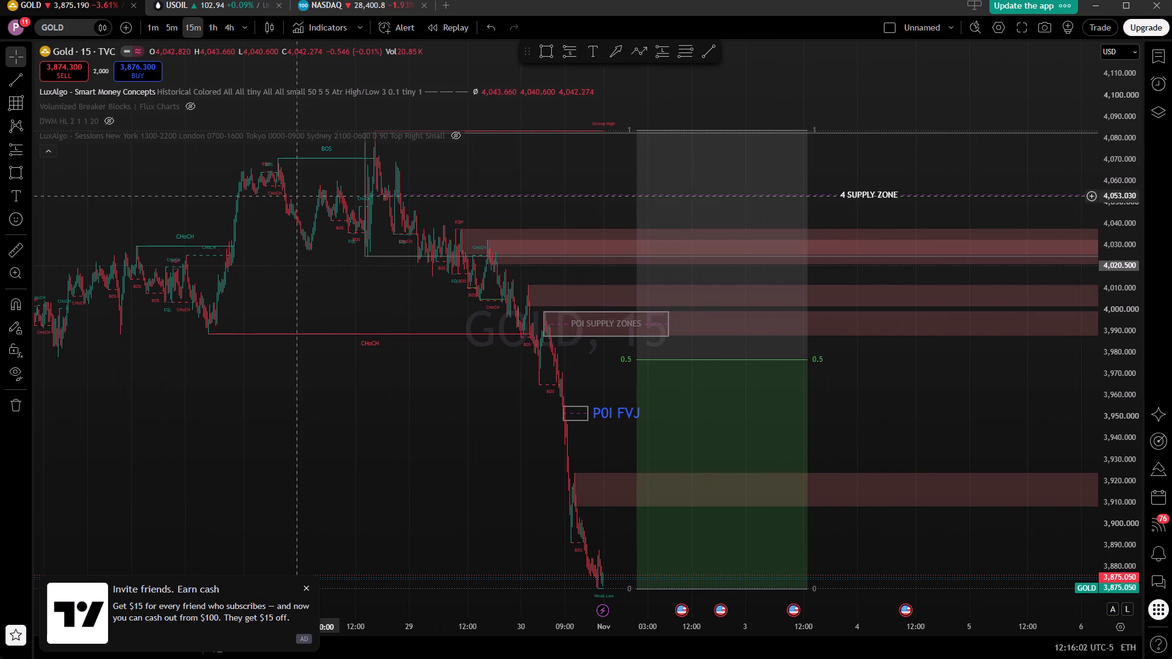
Switch GOLD to the 4-hour chart, dismiss the invite advert and examine the Gann box against the supply and POI zones.
{"action": "left_click", "coordinate": [232, 22]}
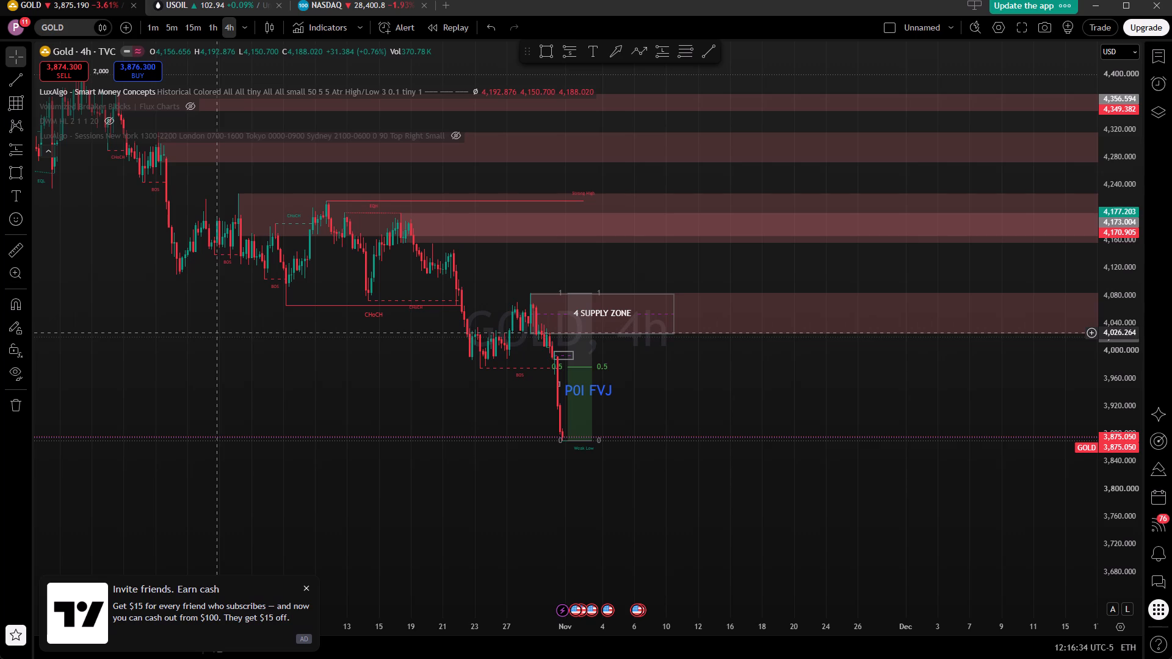
{"action": "left_click", "coordinate": [303, 589]}
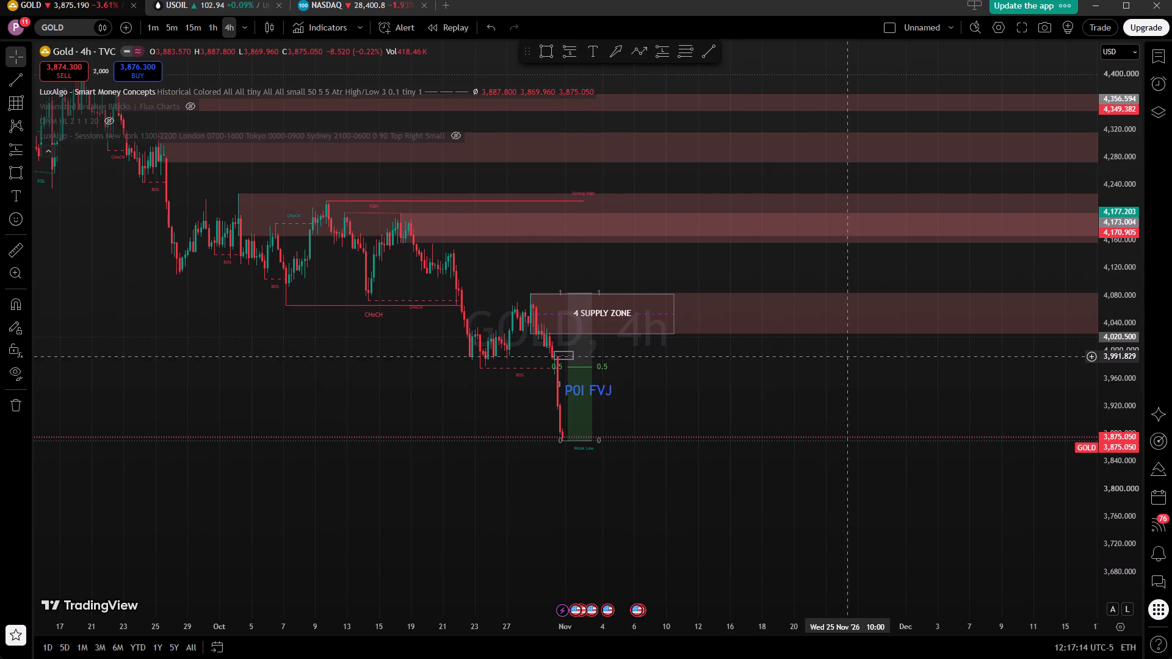
{"action": "left_click_drag", "start_coordinate": [1133, 303], "coordinate": [1138, 43]}
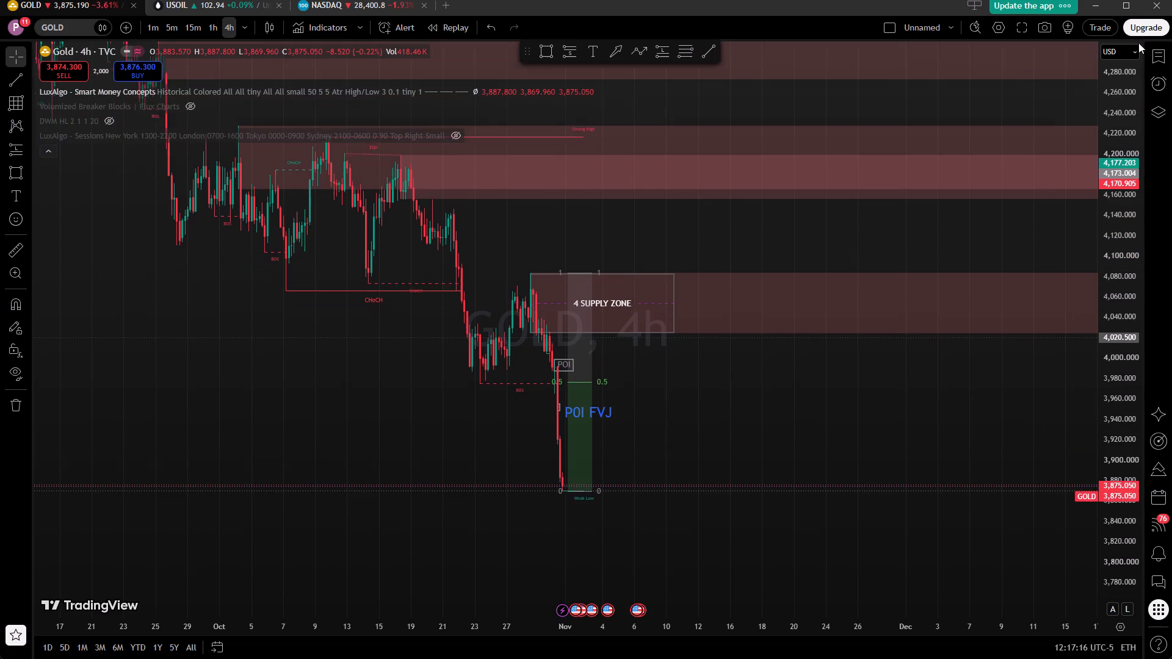
{"action": "left_click_drag", "start_coordinate": [1138, 43], "coordinate": [1141, 0]}
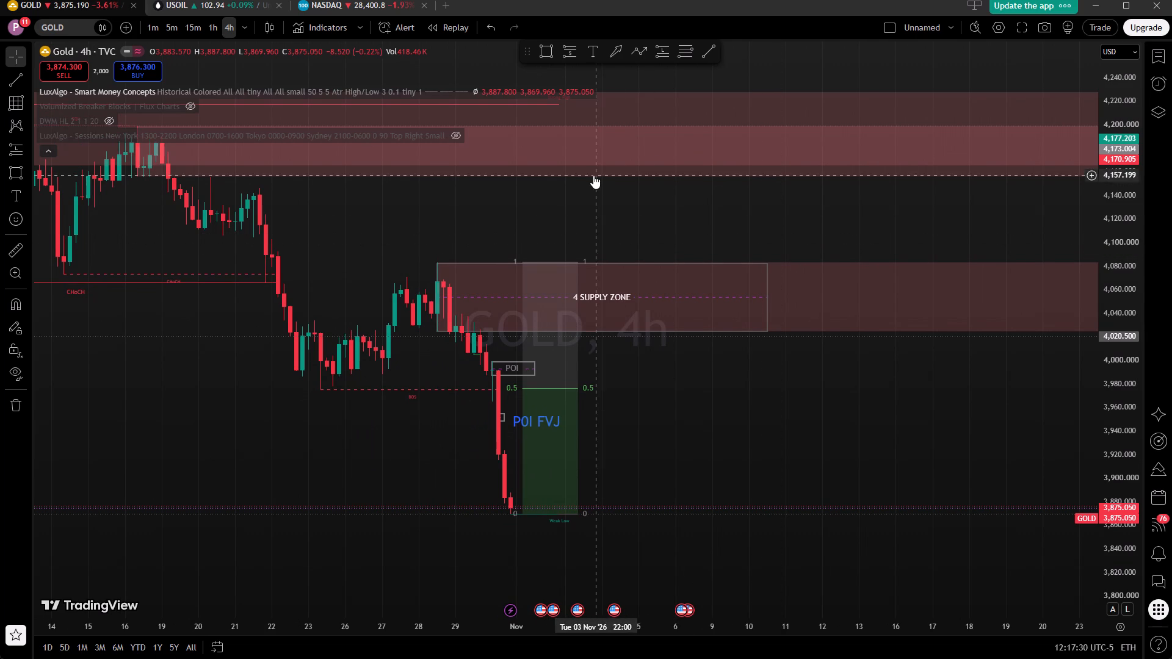
Return GOLD to the 15-minute chart and jump to the most recent candles.
{"action": "left_click", "coordinate": [186, 33]}
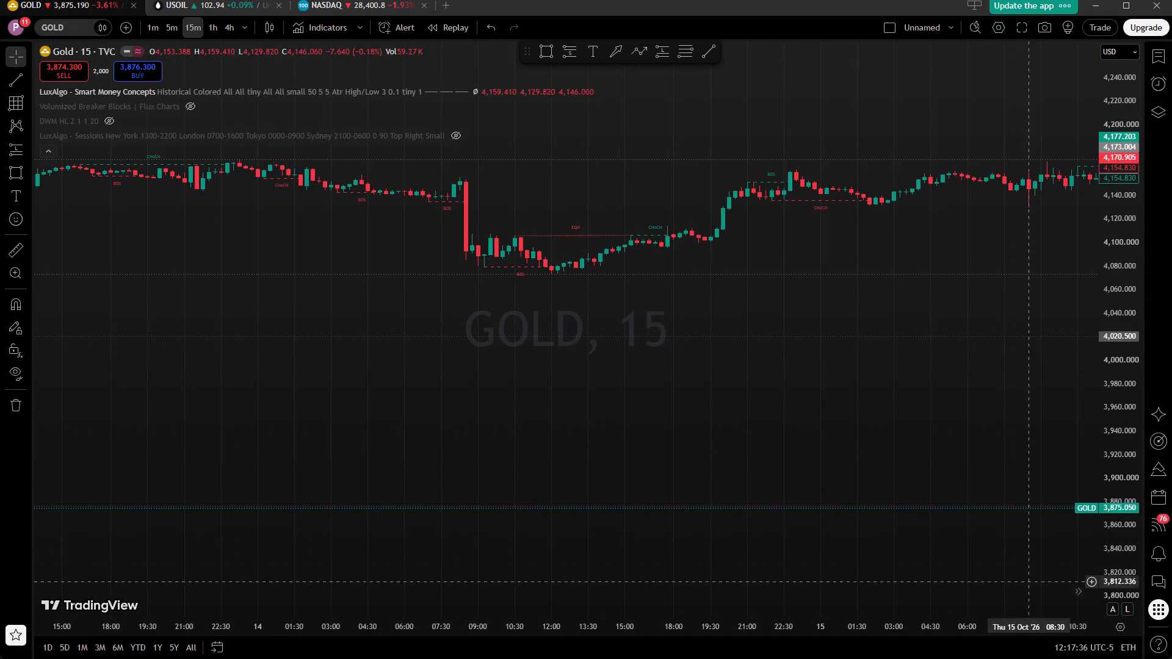
{"action": "left_click", "coordinate": [1076, 591]}
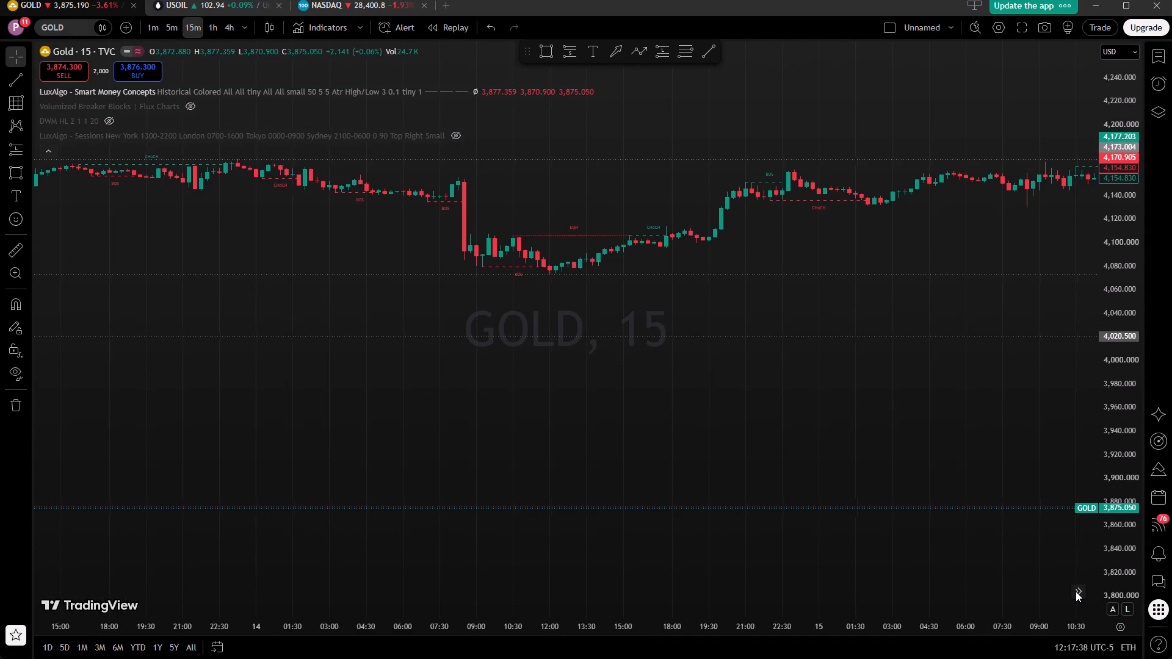
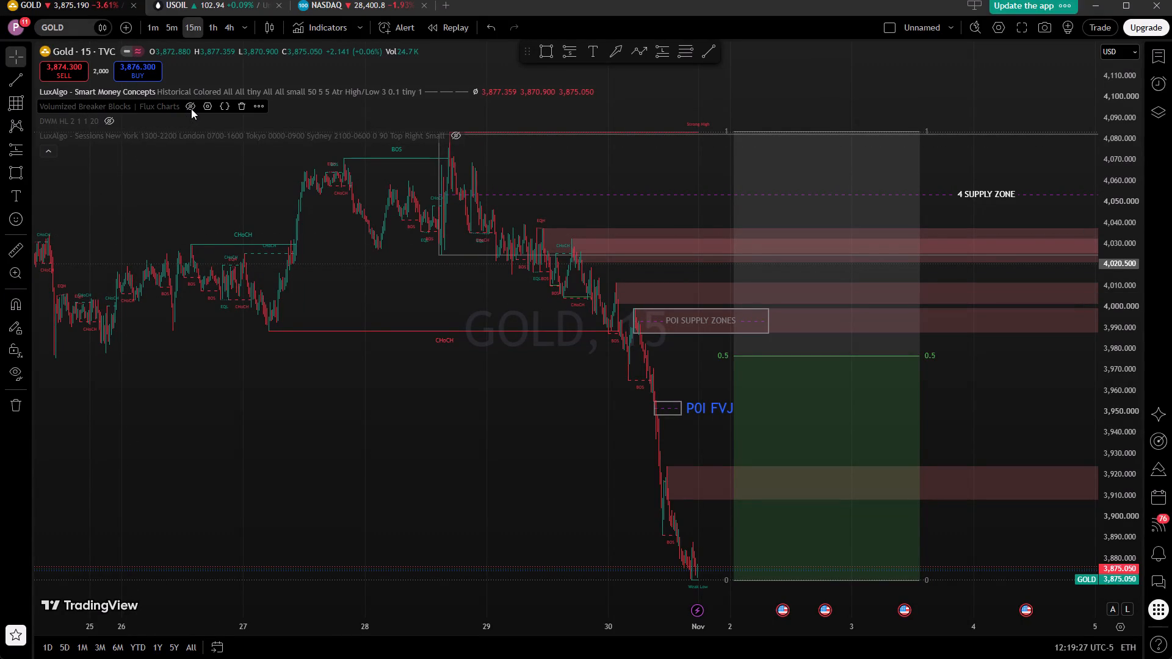
Check the Volumized Breaker Blocks on GOLD's 15-minute chart and on the 4-hour chart, examining them around the 4-hour supply zone.
{"action": "left_click", "coordinate": [191, 109]}
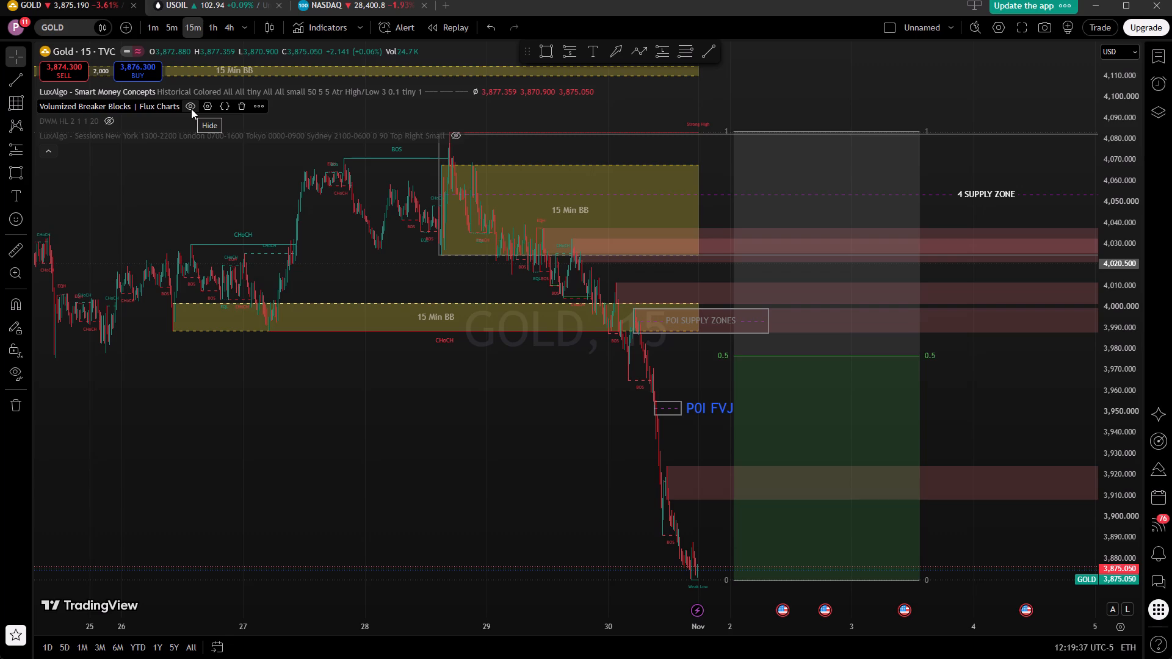
{"action": "left_click", "coordinate": [191, 109]}
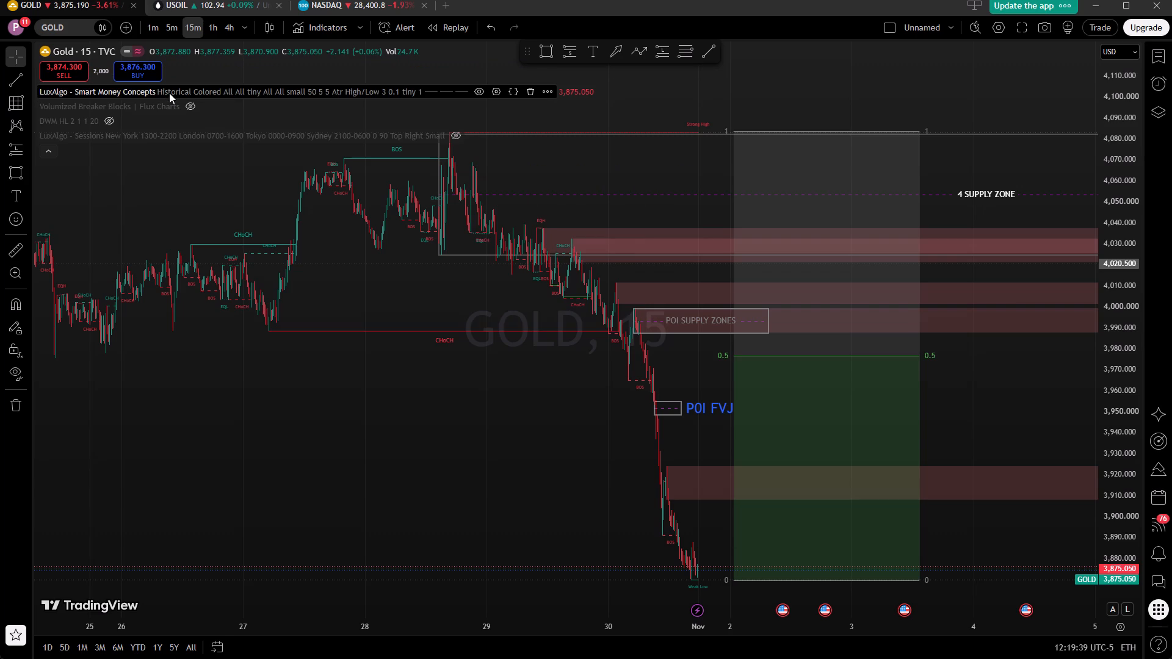
{"action": "left_click", "coordinate": [225, 29]}
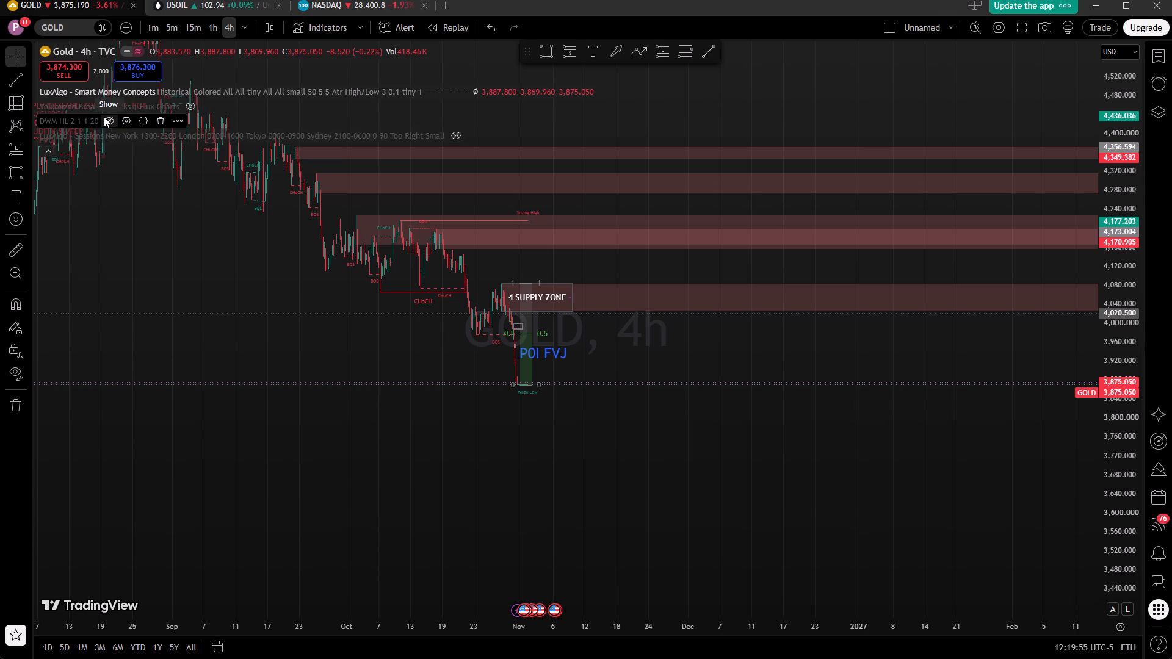
{"action": "left_click", "coordinate": [192, 108]}
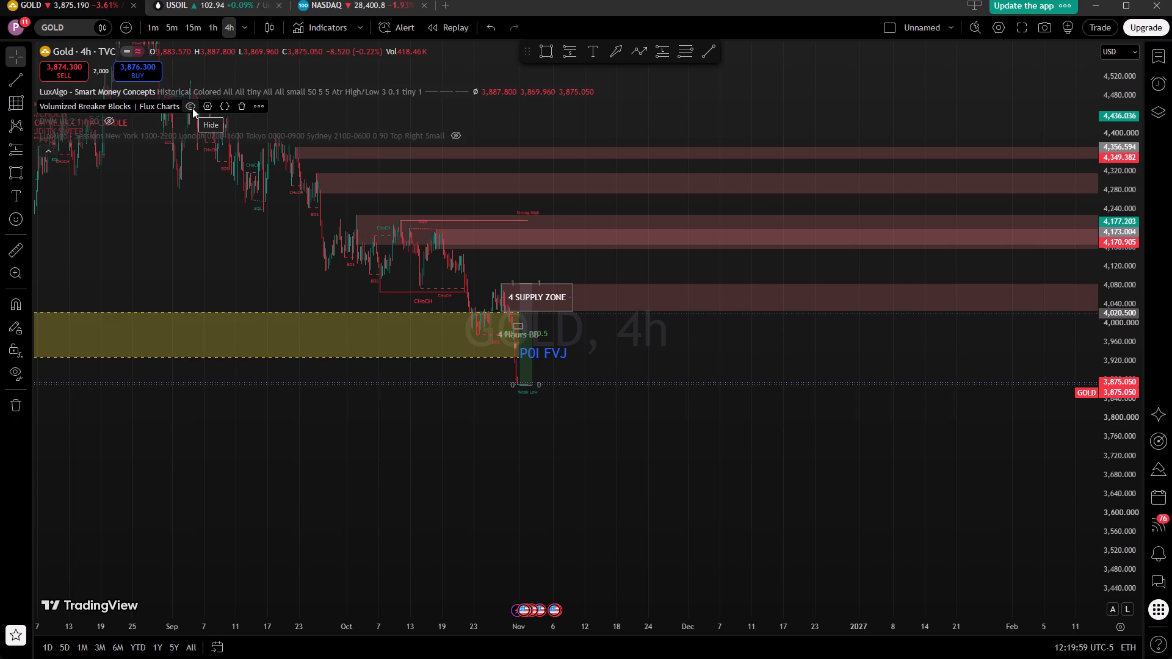
{"action": "left_click_drag", "start_coordinate": [361, 432], "coordinate": [566, 445]}
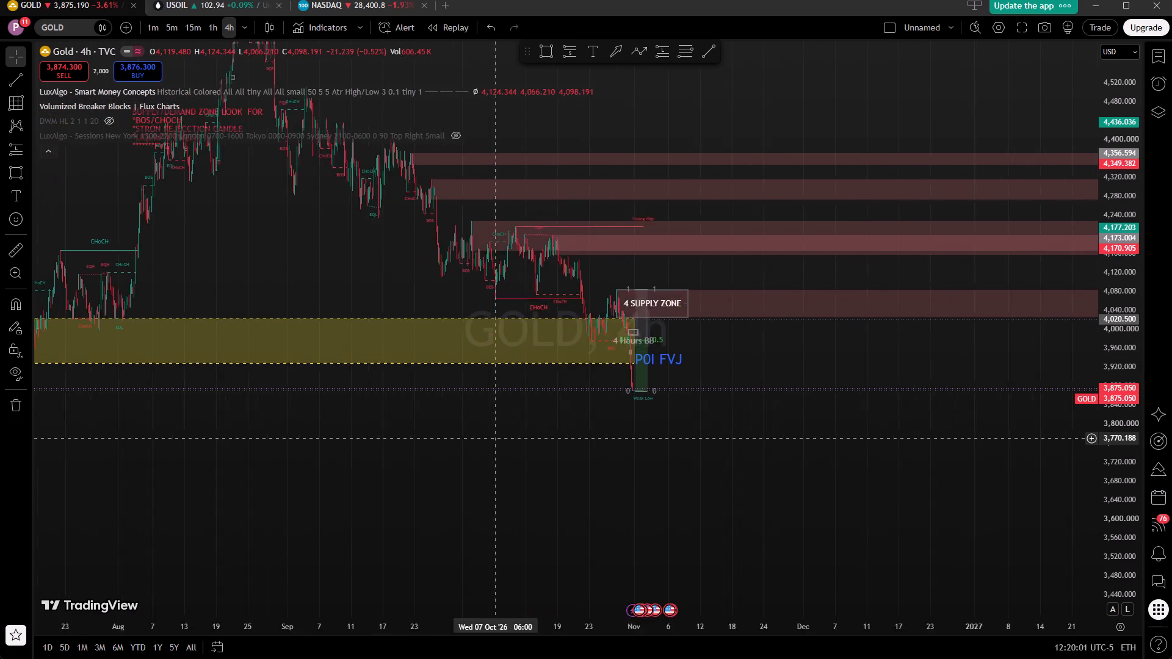
{"action": "left_click_drag", "start_coordinate": [566, 445], "coordinate": [724, 484]}
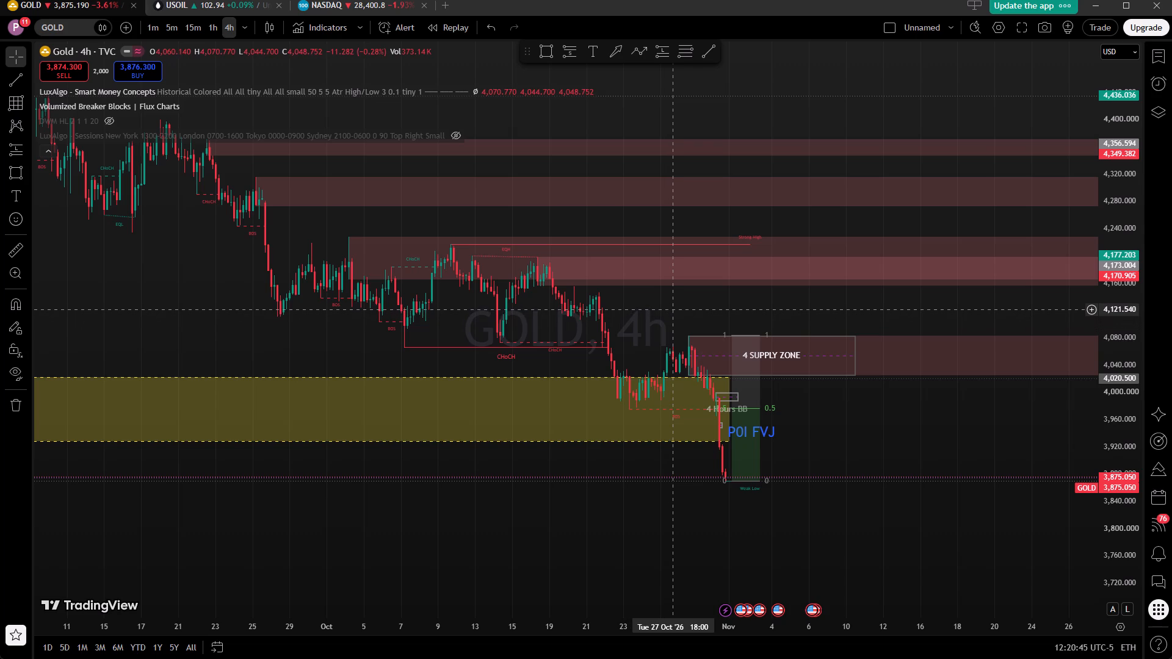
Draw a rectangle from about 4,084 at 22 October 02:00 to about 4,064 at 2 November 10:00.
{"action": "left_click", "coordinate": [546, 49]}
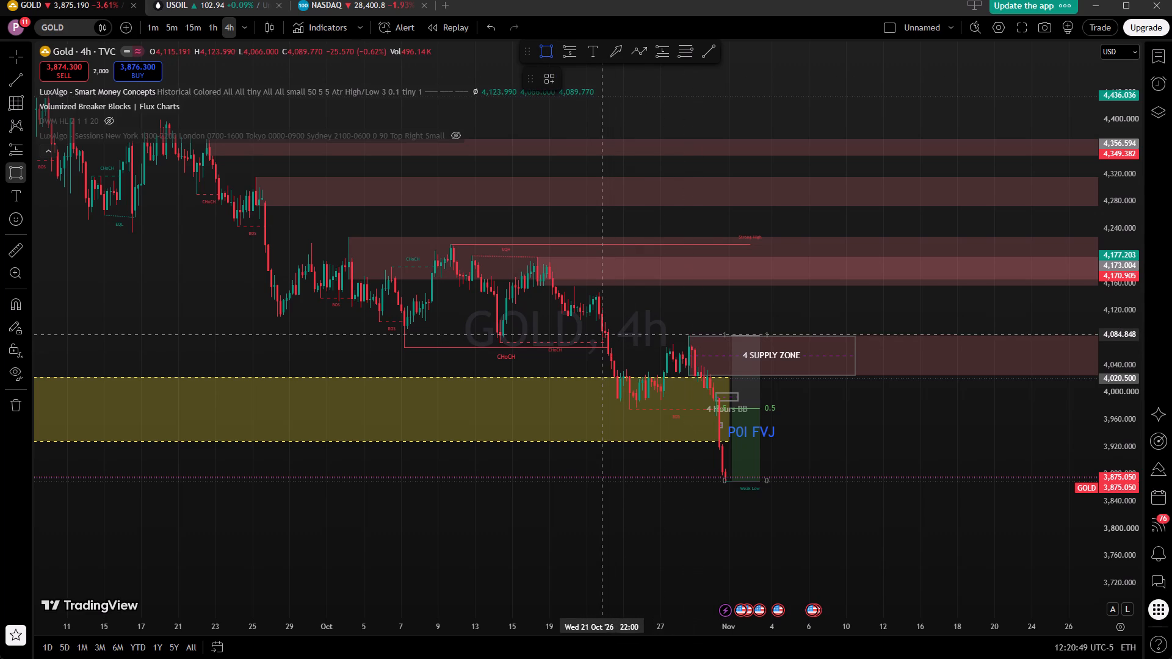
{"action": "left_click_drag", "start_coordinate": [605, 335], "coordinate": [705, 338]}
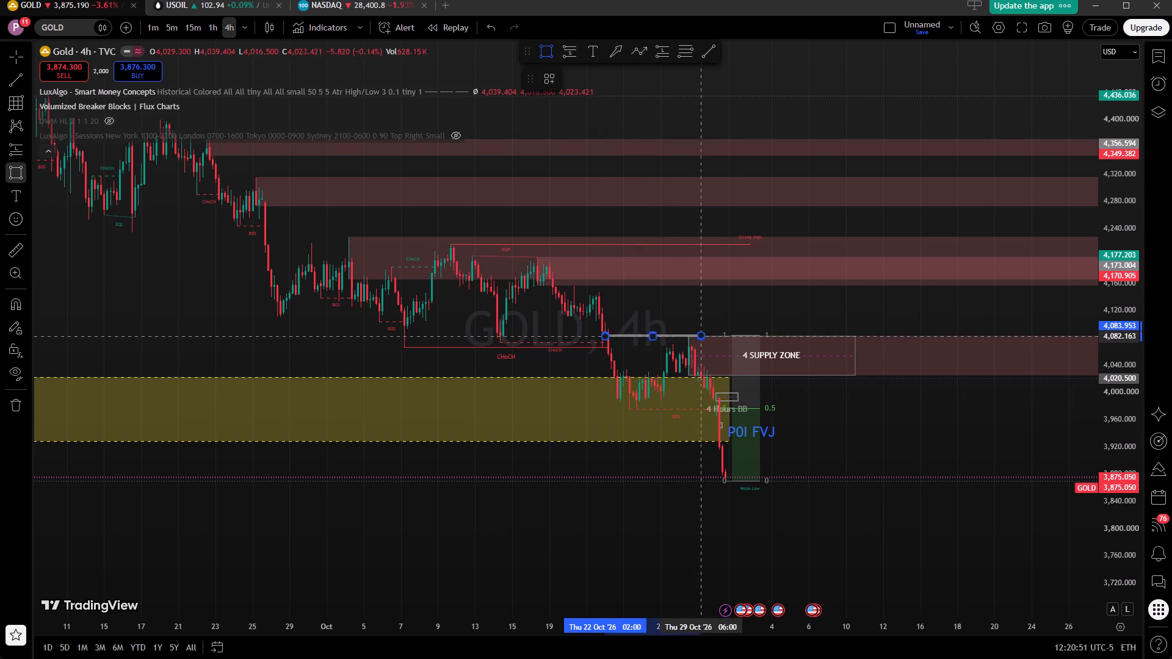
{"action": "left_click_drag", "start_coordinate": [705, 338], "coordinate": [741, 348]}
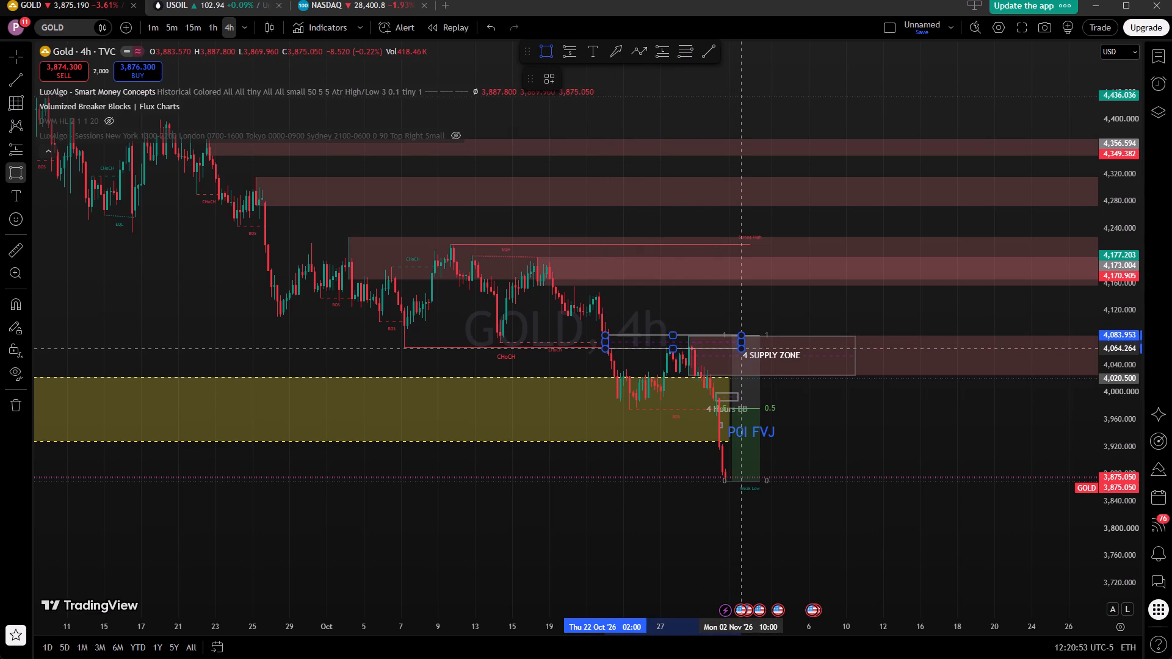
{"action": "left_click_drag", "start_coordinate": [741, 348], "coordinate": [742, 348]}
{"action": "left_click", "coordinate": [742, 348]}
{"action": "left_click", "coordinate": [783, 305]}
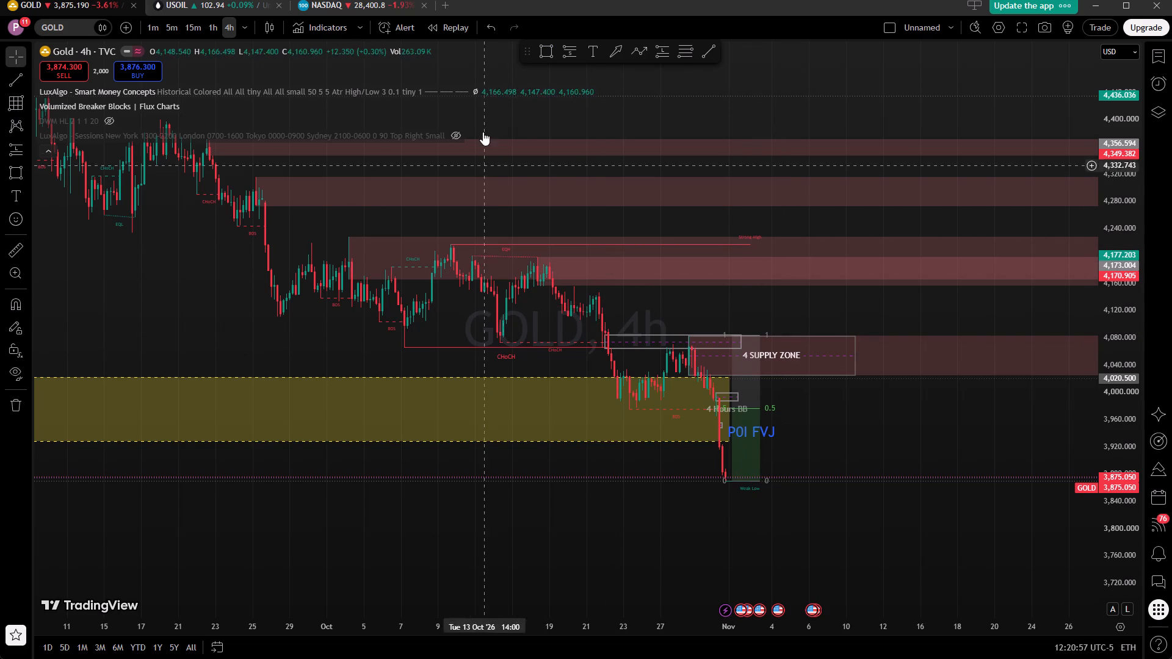
Return GOLD to the 15-minute chart and examine the recent zones with the Volumized Breaker Blocks hidden and shown.
{"action": "left_click", "coordinate": [190, 24]}
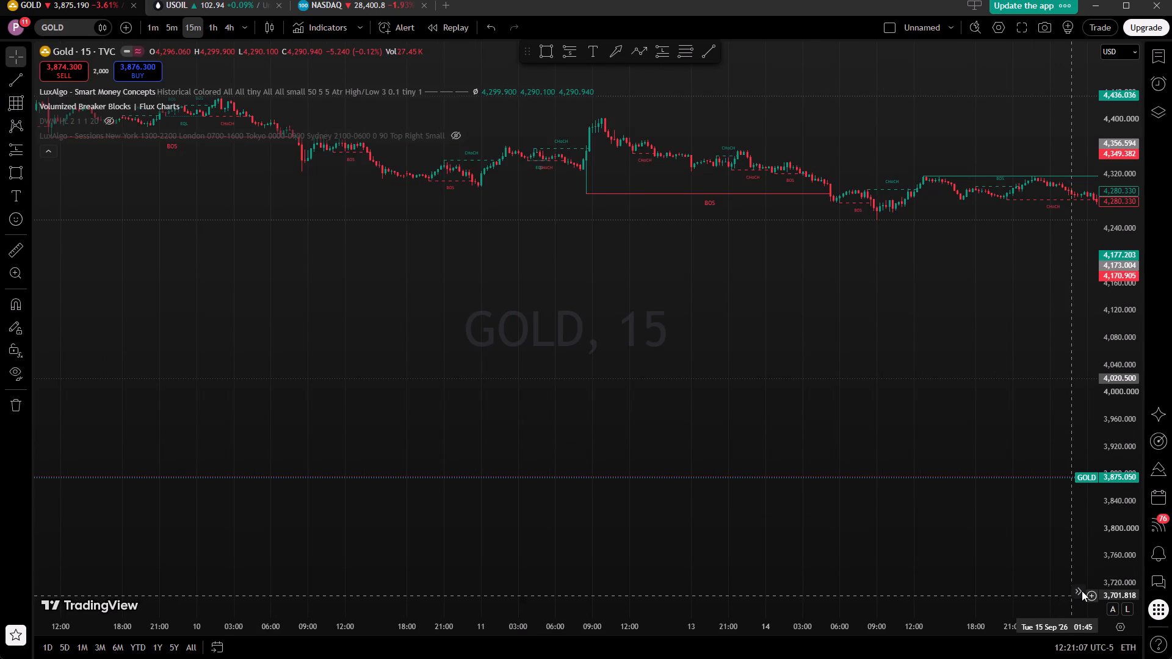
{"action": "left_click", "coordinate": [1082, 591]}
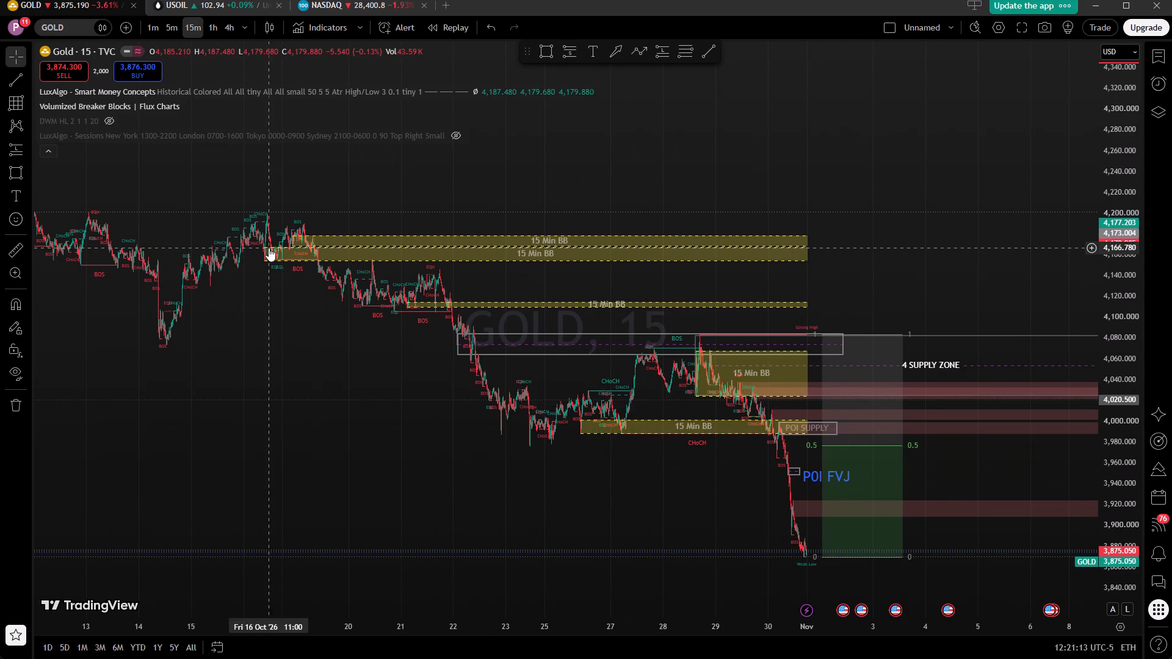
{"action": "left_click", "coordinate": [186, 104]}
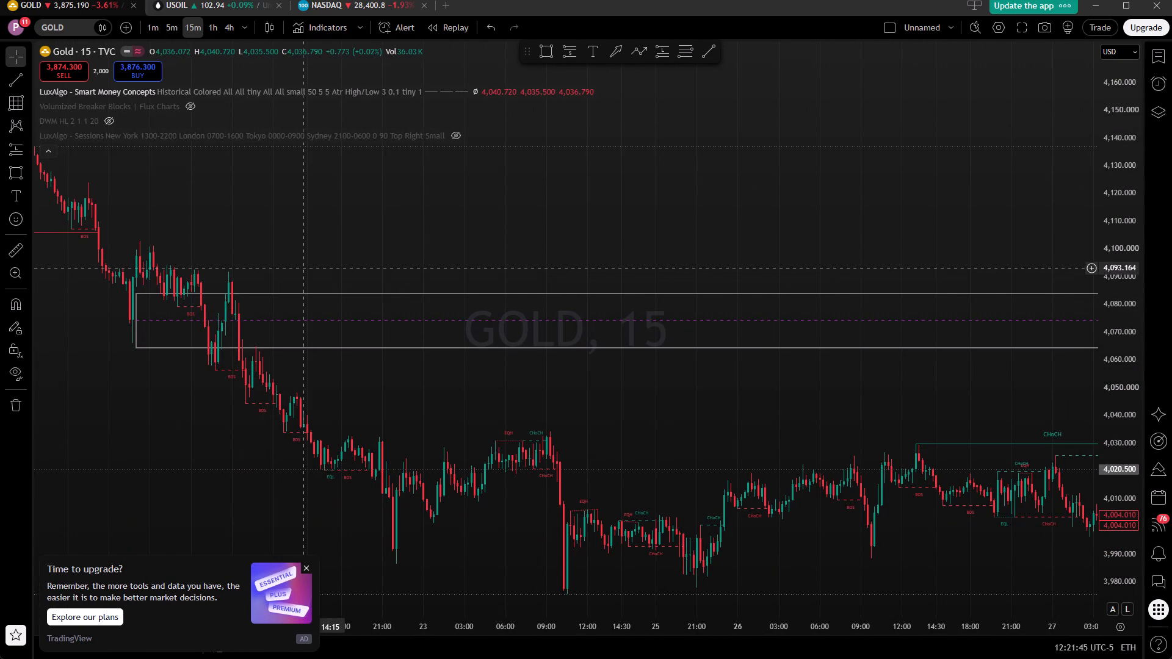
{"action": "left_click_drag", "start_coordinate": [303, 268], "coordinate": [0, 283]}
{"action": "left_click_drag", "start_coordinate": [523, 301], "coordinate": [468, 259]}
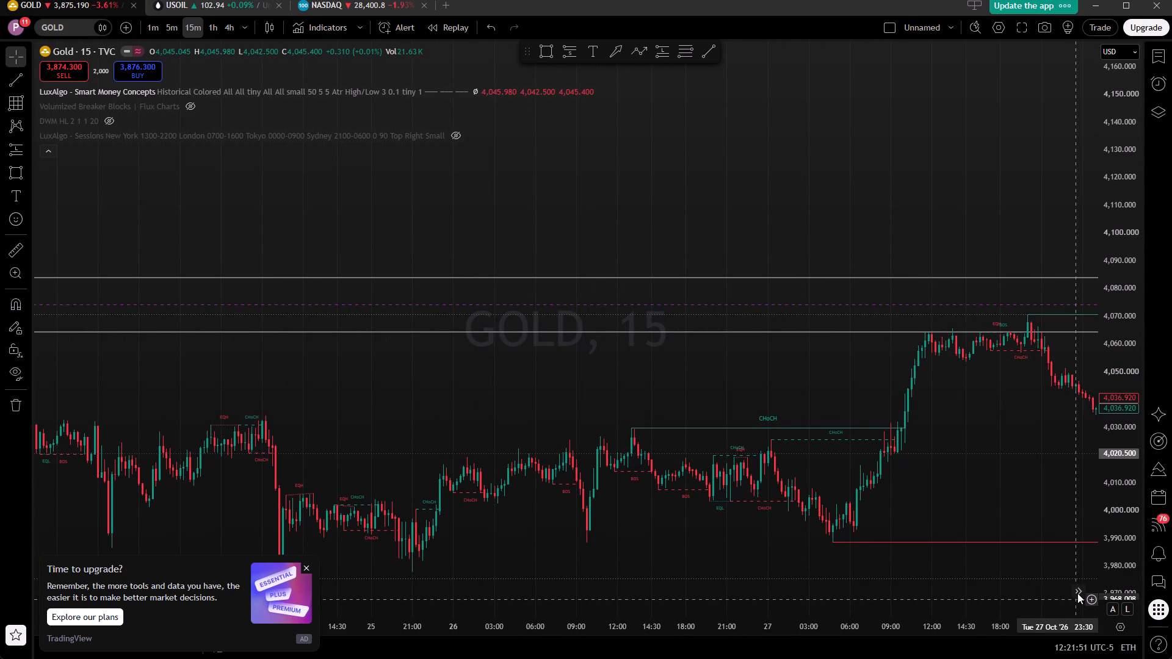
{"action": "left_click", "coordinate": [1077, 592]}
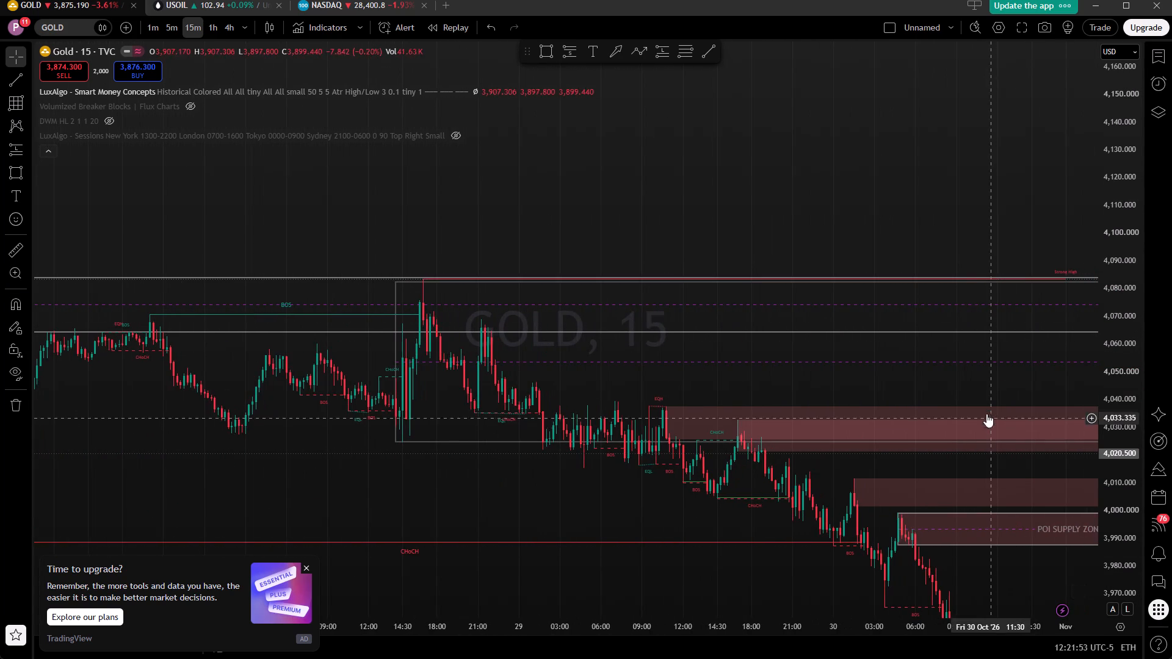
{"action": "left_click_drag", "start_coordinate": [969, 388], "coordinate": [527, 264]}
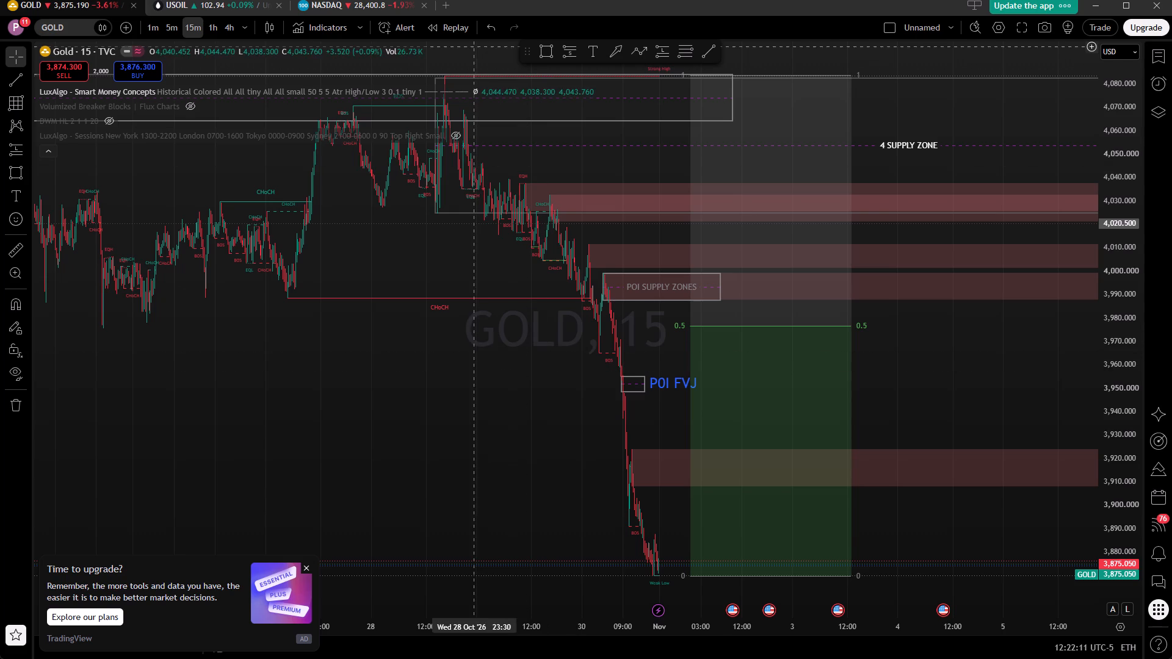
{"action": "left_click", "coordinate": [192, 105]}
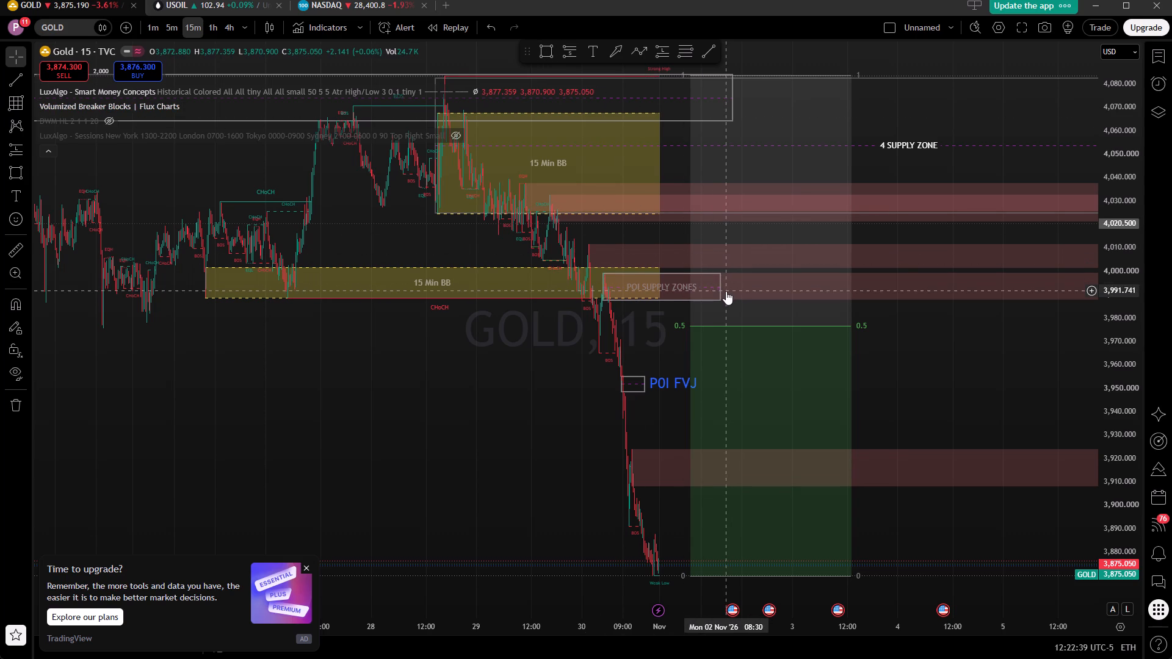
Extend the end of the POI SUPPLY ZONES box to about 3 November 23:00.
{"action": "right_click_drag", "start_coordinate": [720, 291], "coordinate": [835, 291]}
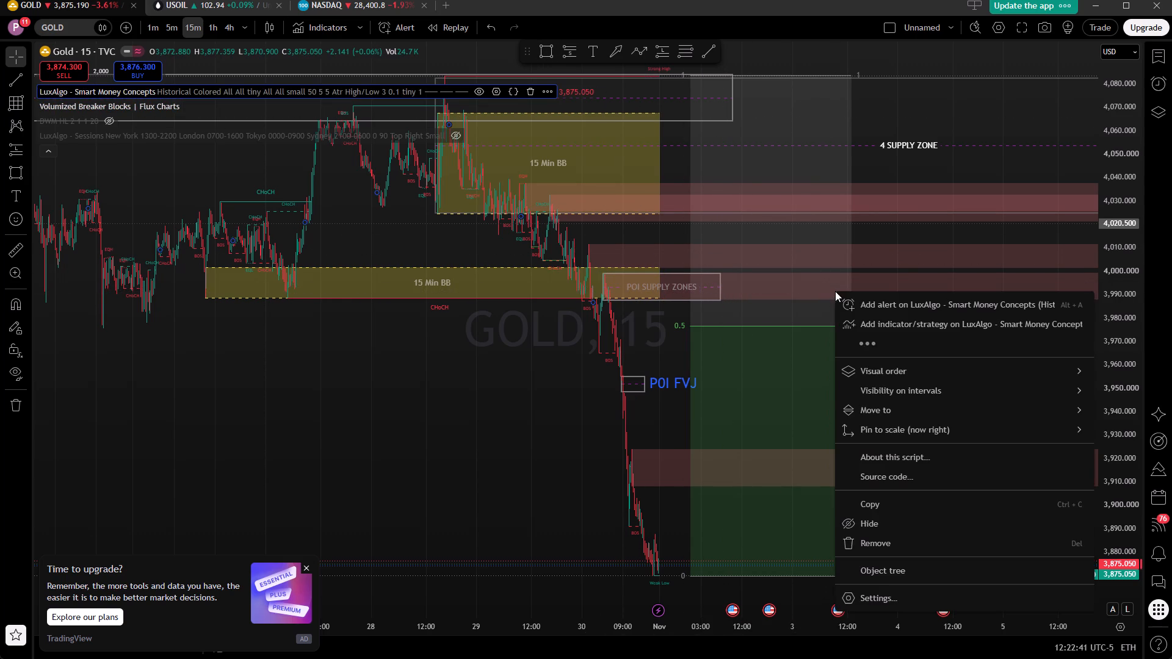
{"action": "left_click", "coordinate": [666, 356]}
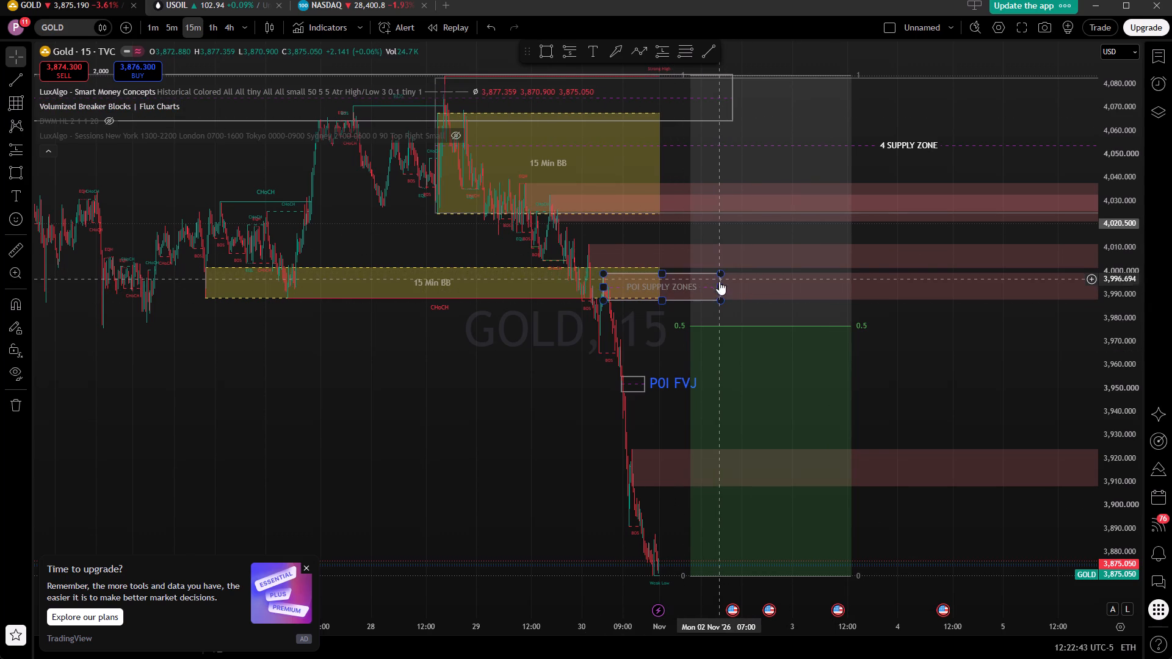
{"action": "left_click_drag", "start_coordinate": [719, 283], "coordinate": [870, 300]}
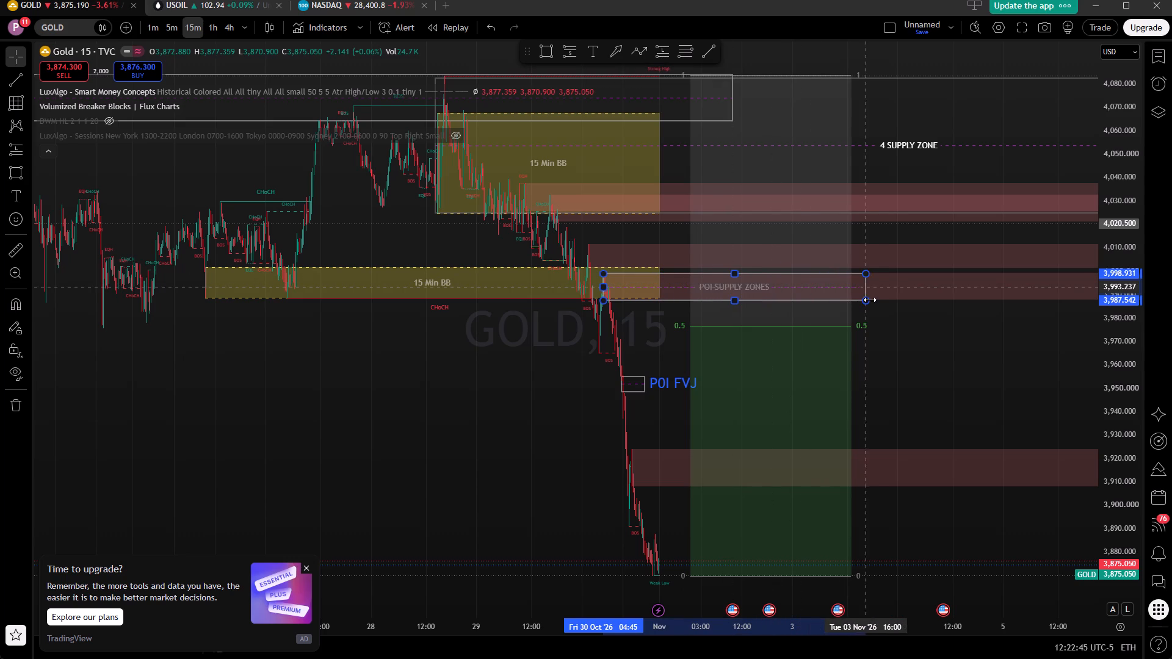
{"action": "left_click_drag", "start_coordinate": [870, 300], "coordinate": [893, 298]}
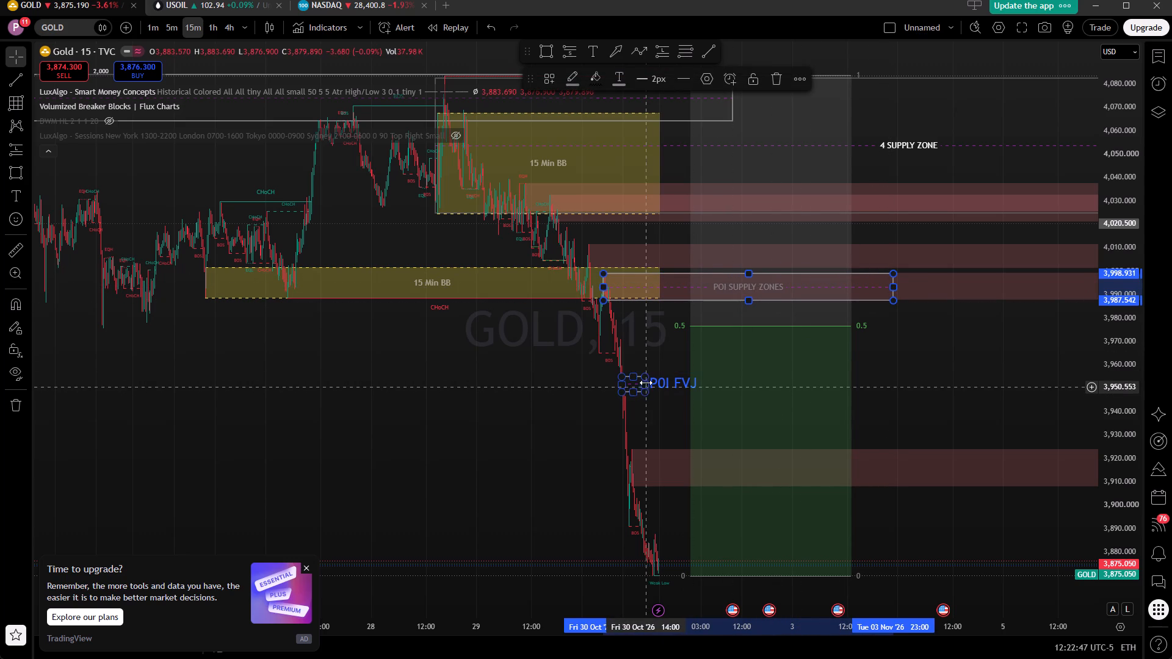
Extend the end of the POI FVJ box to 4 November, past the Gann box, and deselect it.
{"action": "left_click_drag", "start_coordinate": [643, 383], "coordinate": [675, 375]}
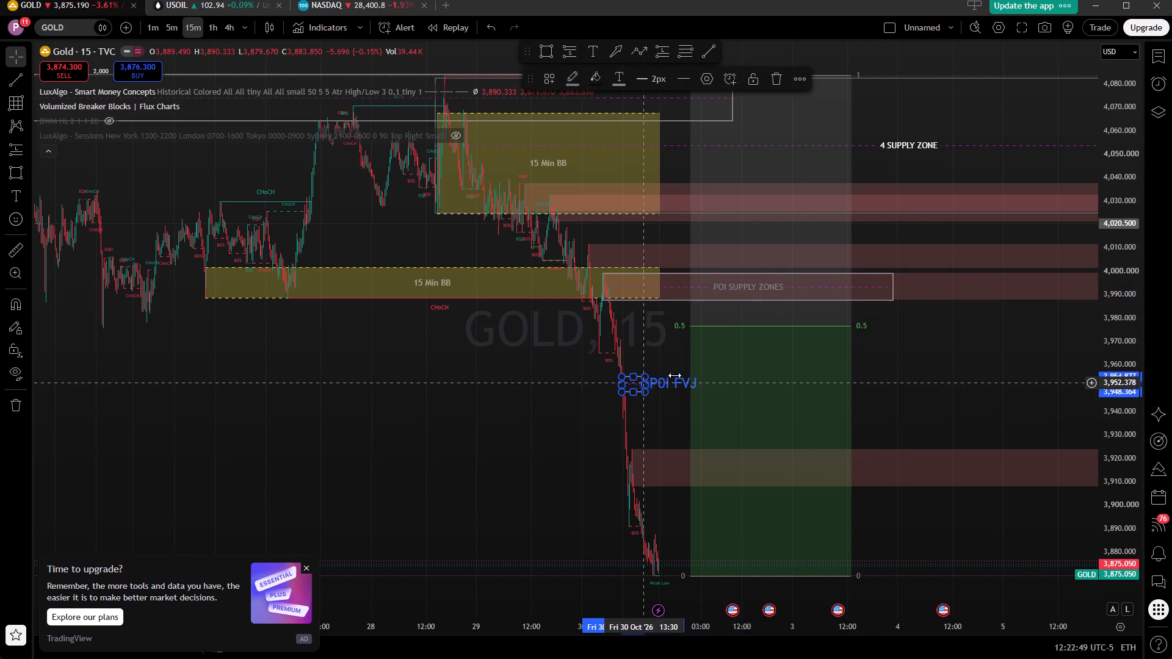
{"action": "left_click_drag", "start_coordinate": [675, 375], "coordinate": [922, 376]}
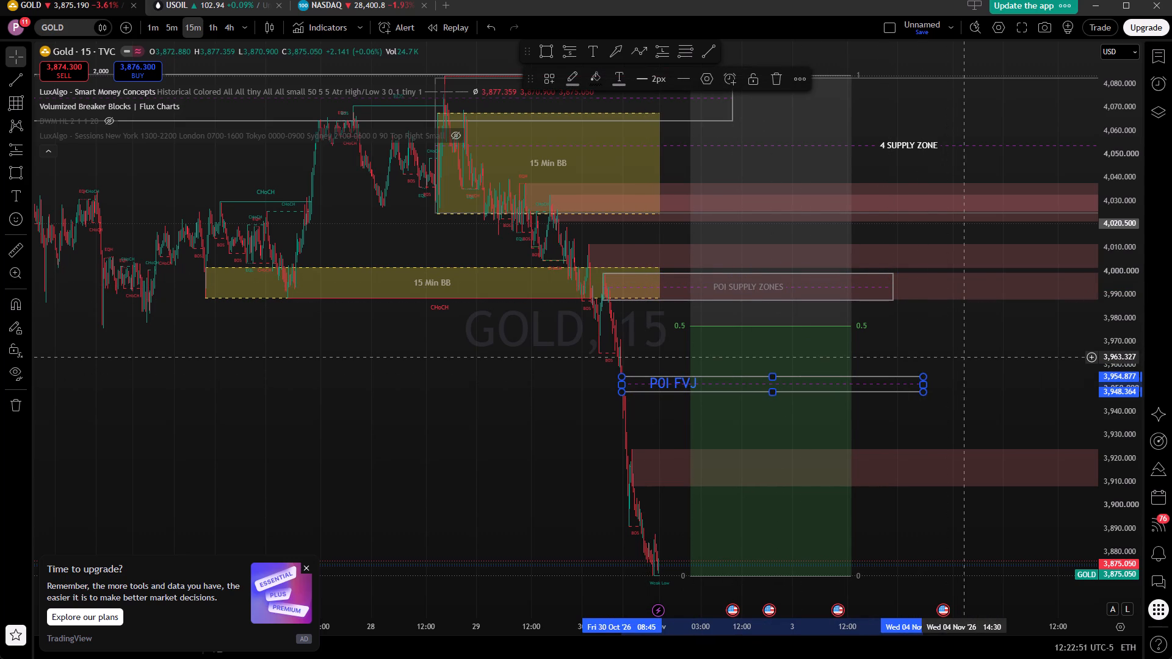
{"action": "left_click", "coordinate": [964, 357]}
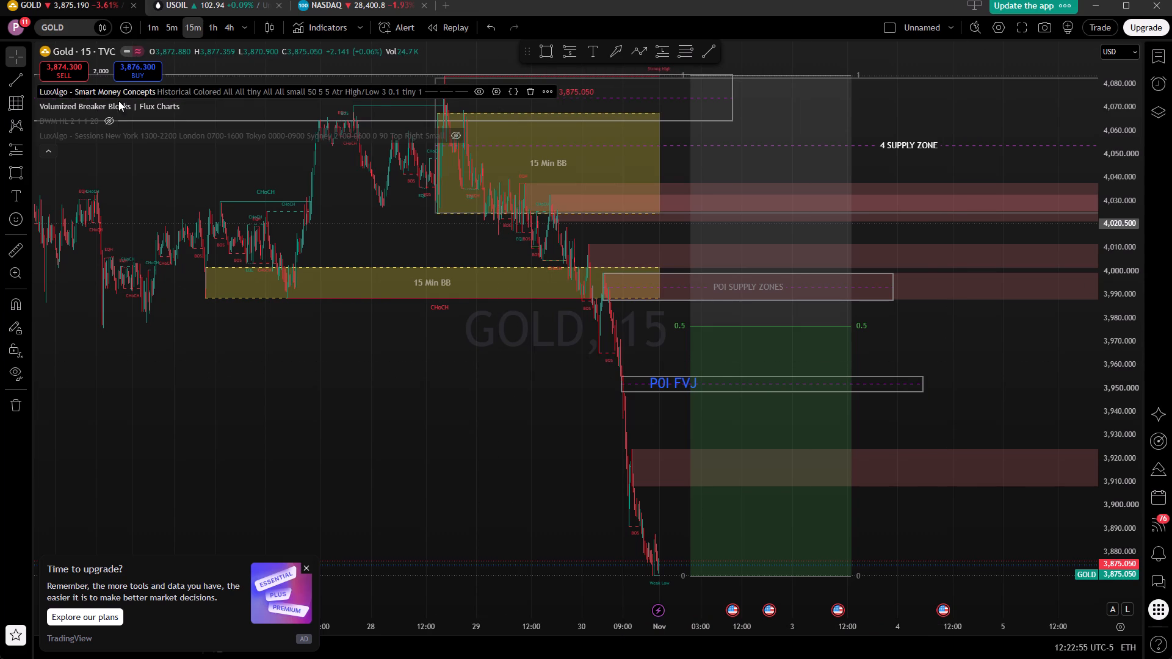
Hide the Volumized Breaker Blocks and Smart Money Concepts indicators and dismiss the upgrade advert.
{"action": "left_click", "coordinate": [191, 104]}
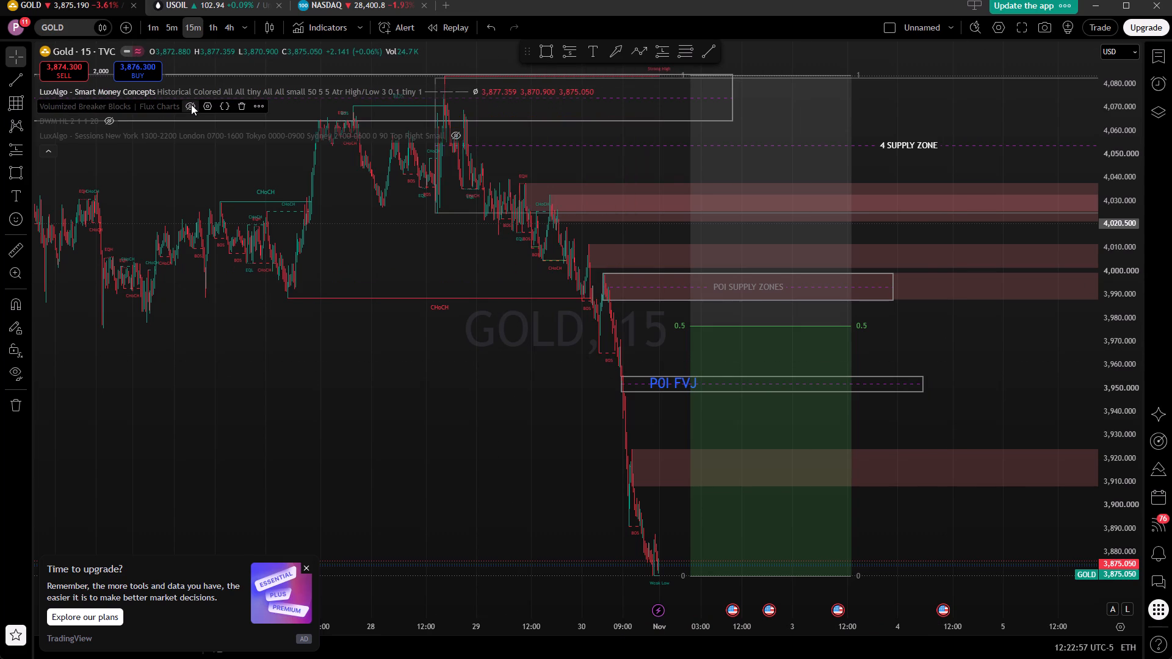
{"action": "left_click", "coordinate": [476, 92]}
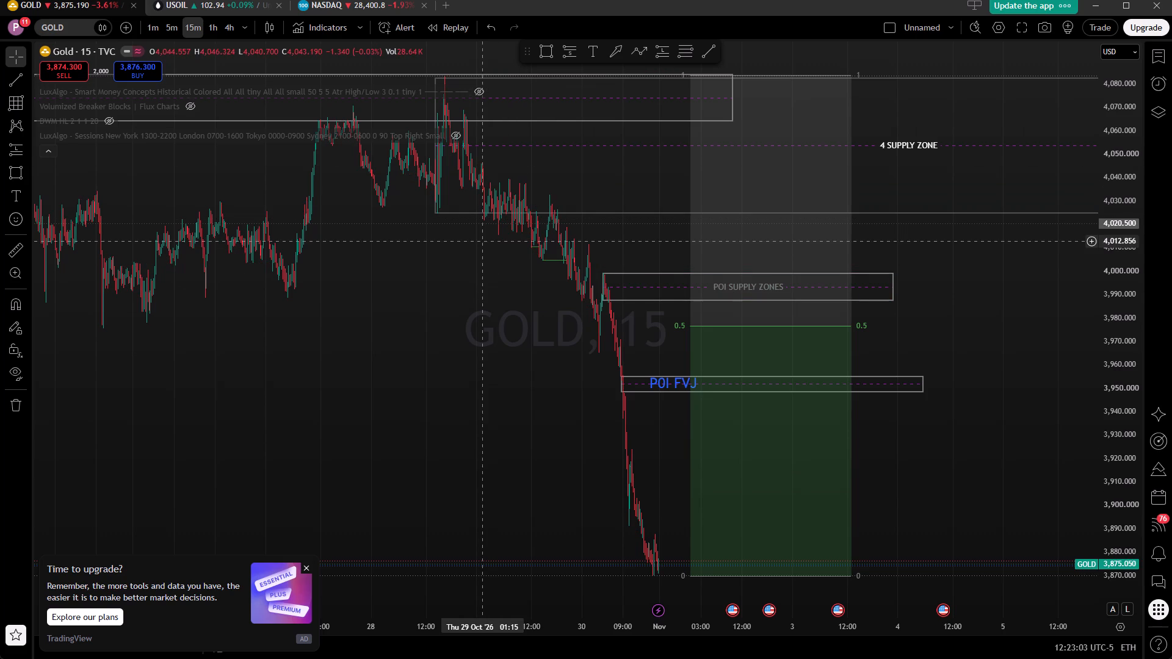
{"action": "left_click", "coordinate": [307, 567]}
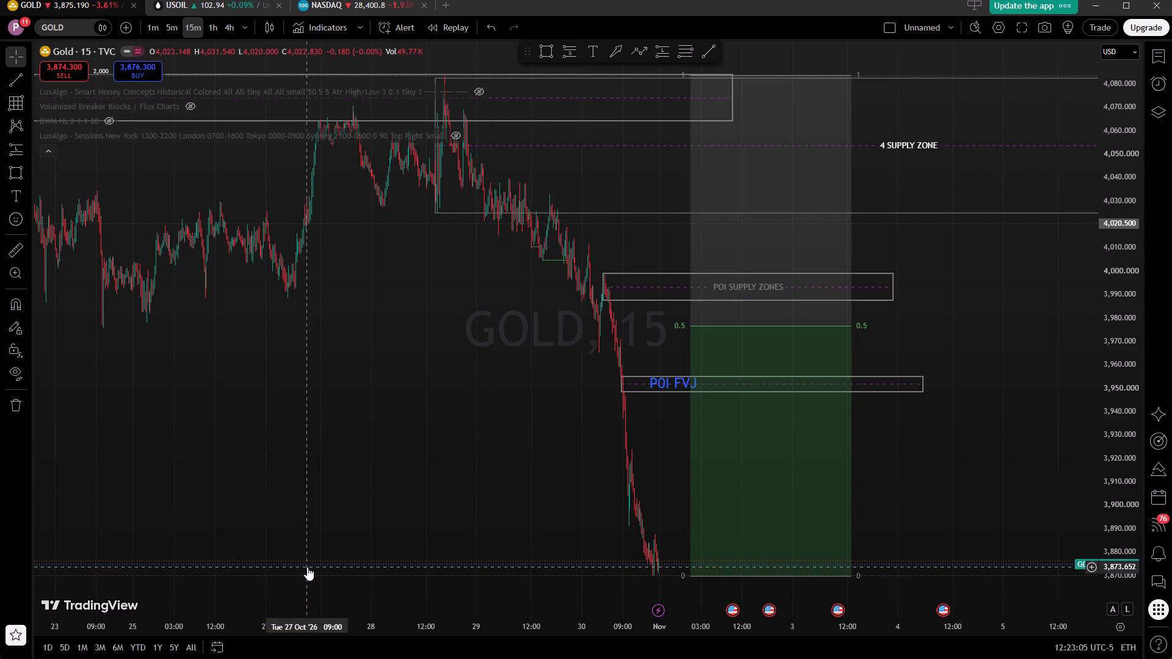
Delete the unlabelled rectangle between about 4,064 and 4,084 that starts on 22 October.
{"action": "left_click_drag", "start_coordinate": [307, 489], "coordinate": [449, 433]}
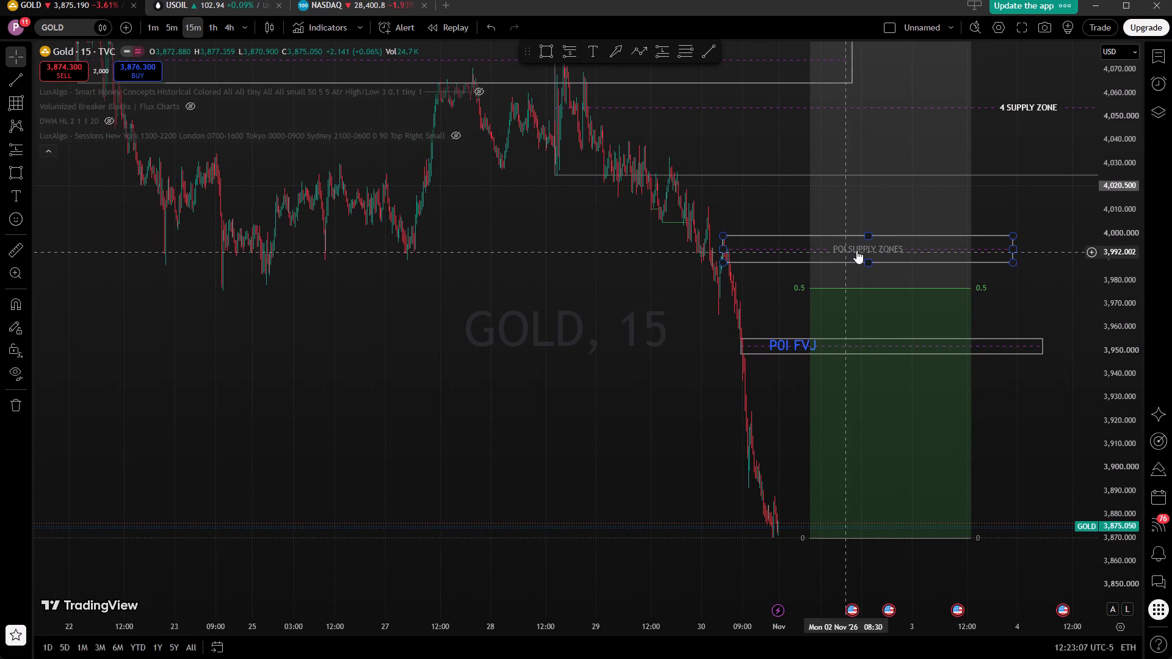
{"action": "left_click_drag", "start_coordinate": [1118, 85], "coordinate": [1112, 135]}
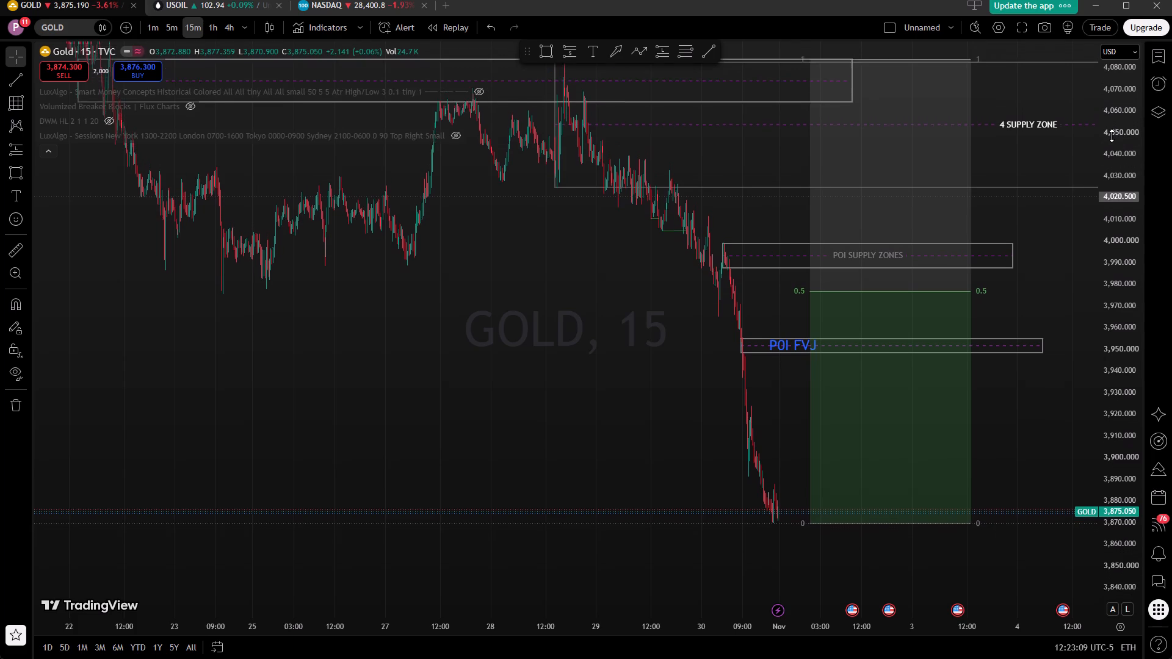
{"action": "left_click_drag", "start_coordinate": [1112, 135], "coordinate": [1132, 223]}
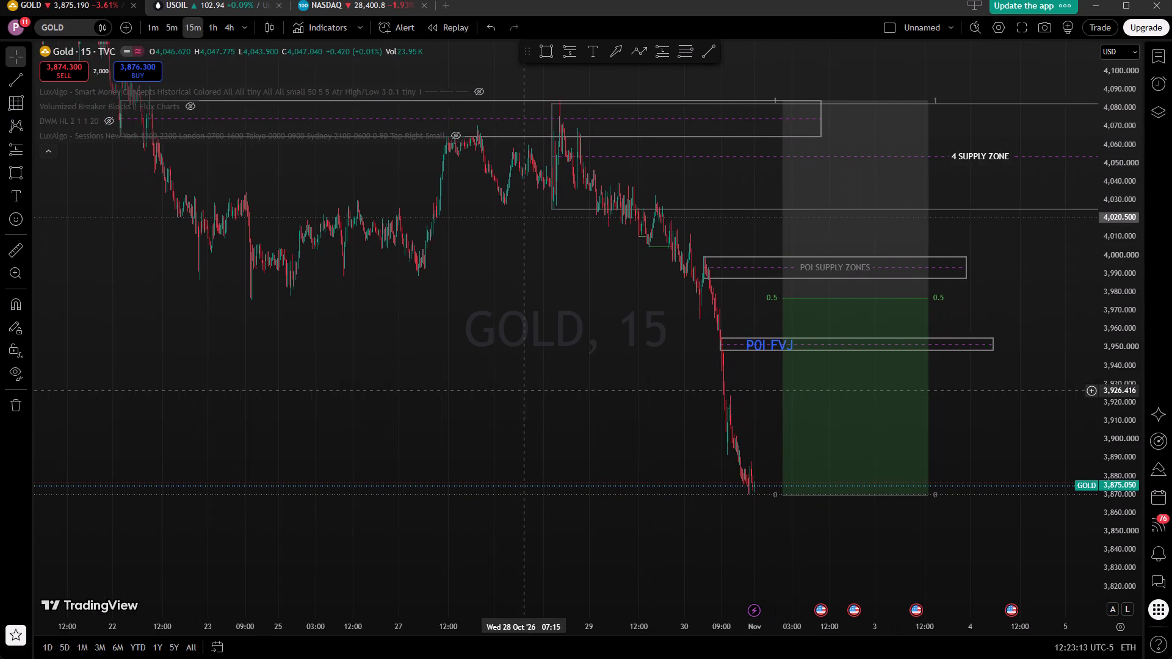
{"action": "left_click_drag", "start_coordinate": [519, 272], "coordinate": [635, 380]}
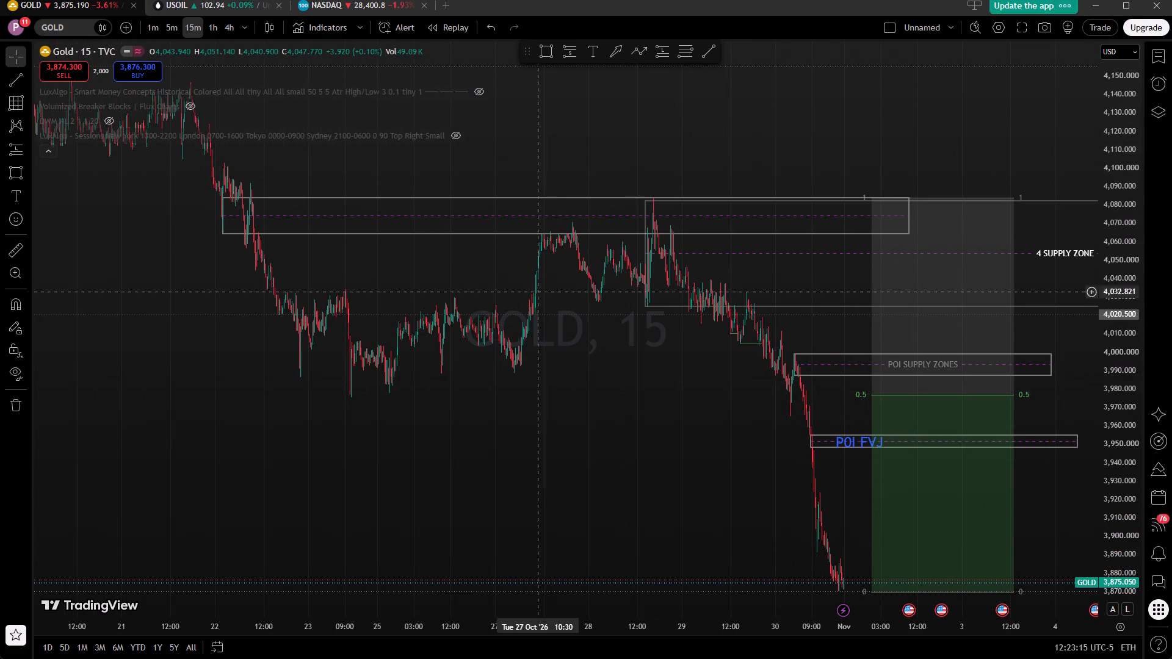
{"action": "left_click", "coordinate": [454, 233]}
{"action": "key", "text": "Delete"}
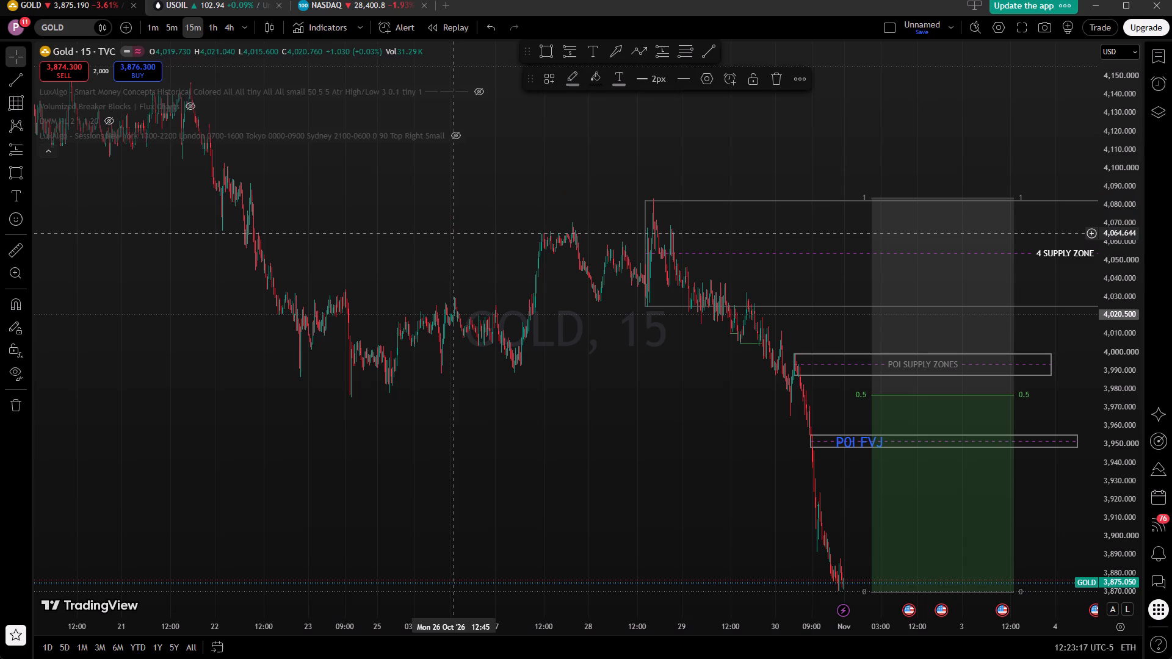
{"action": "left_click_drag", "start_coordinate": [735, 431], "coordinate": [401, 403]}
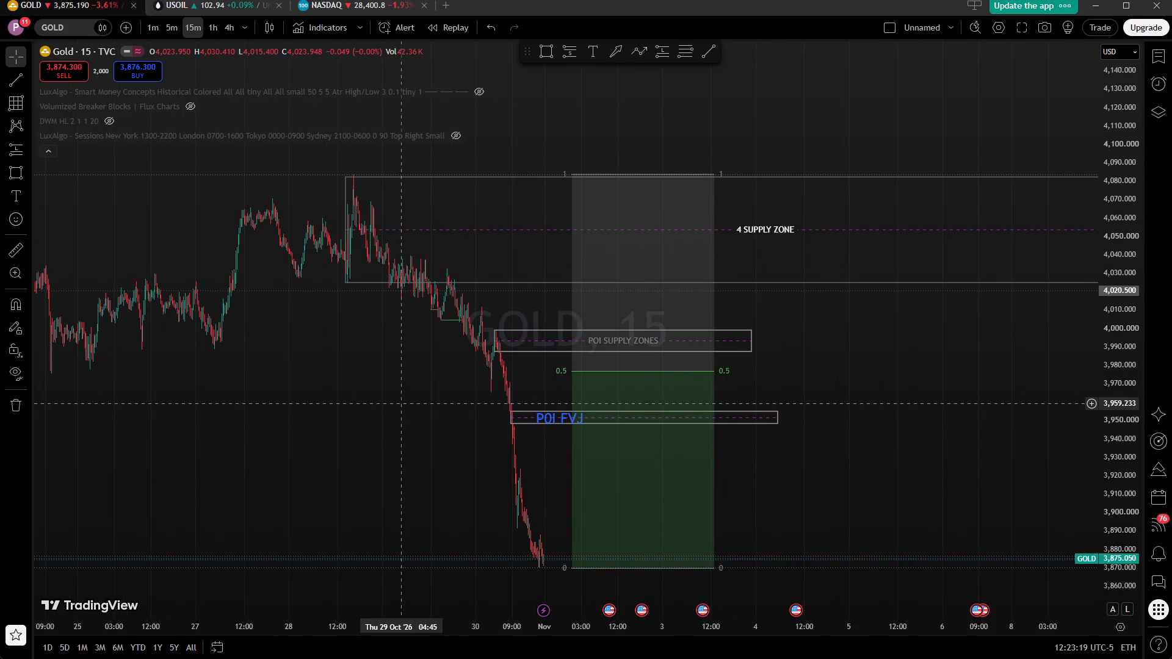
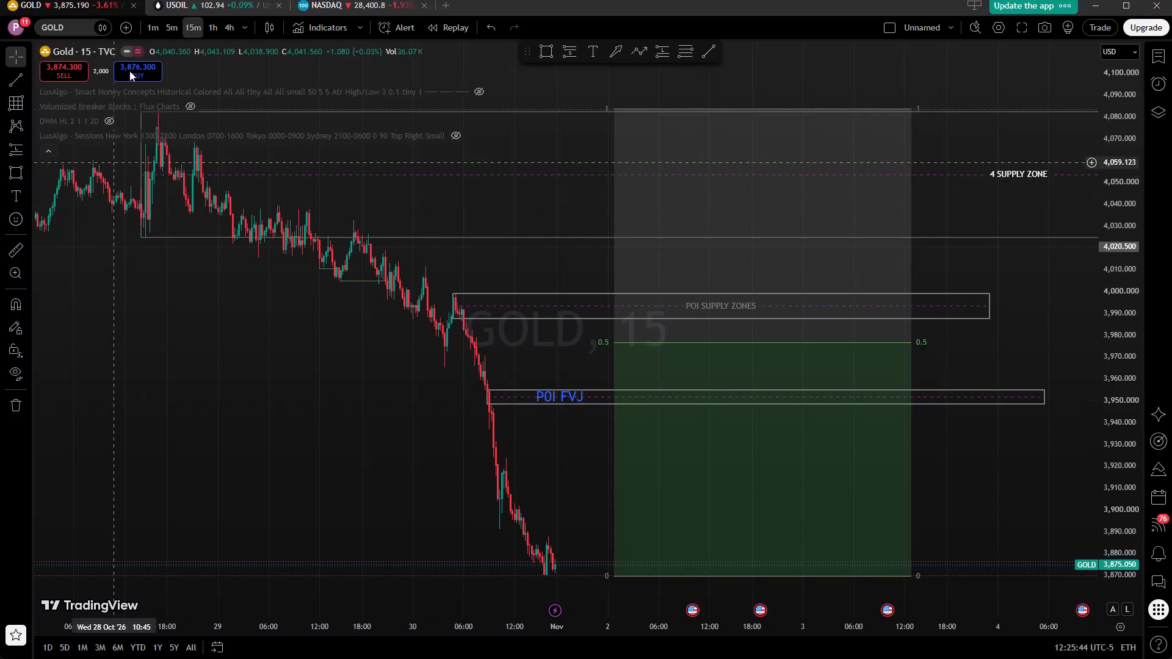
Switch to the NASDAQ 15-minute chart and restore its connection to review the FVJ 15 MIN POI box and projected path.
{"action": "left_click", "coordinate": [371, 0]}
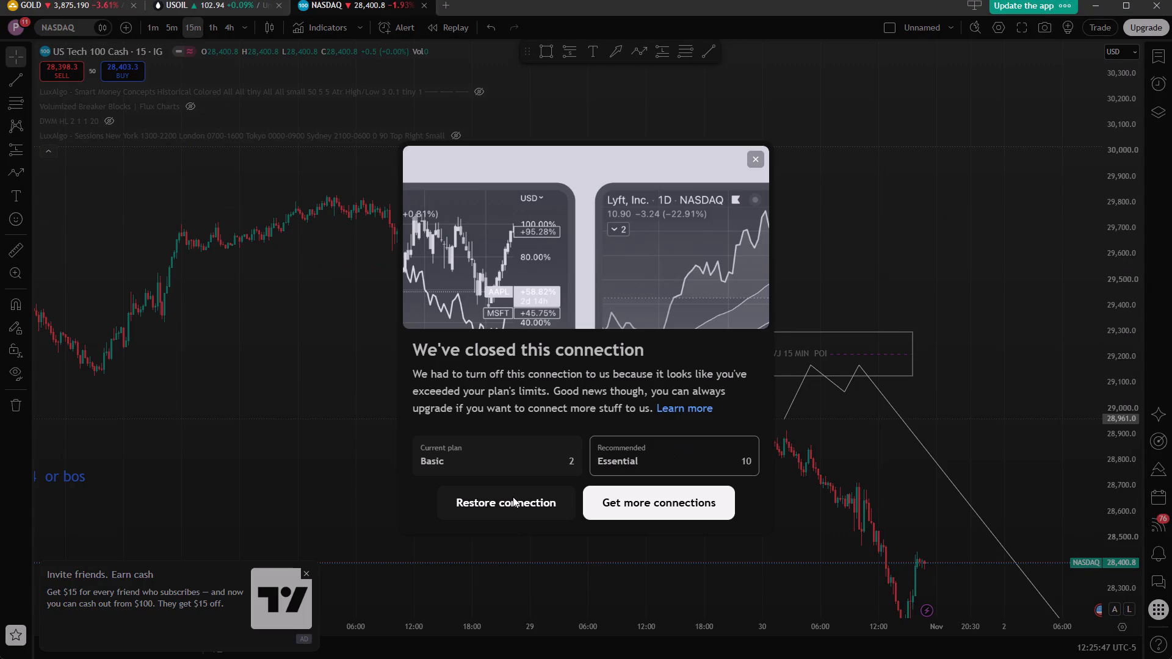
{"action": "left_click", "coordinate": [513, 497]}
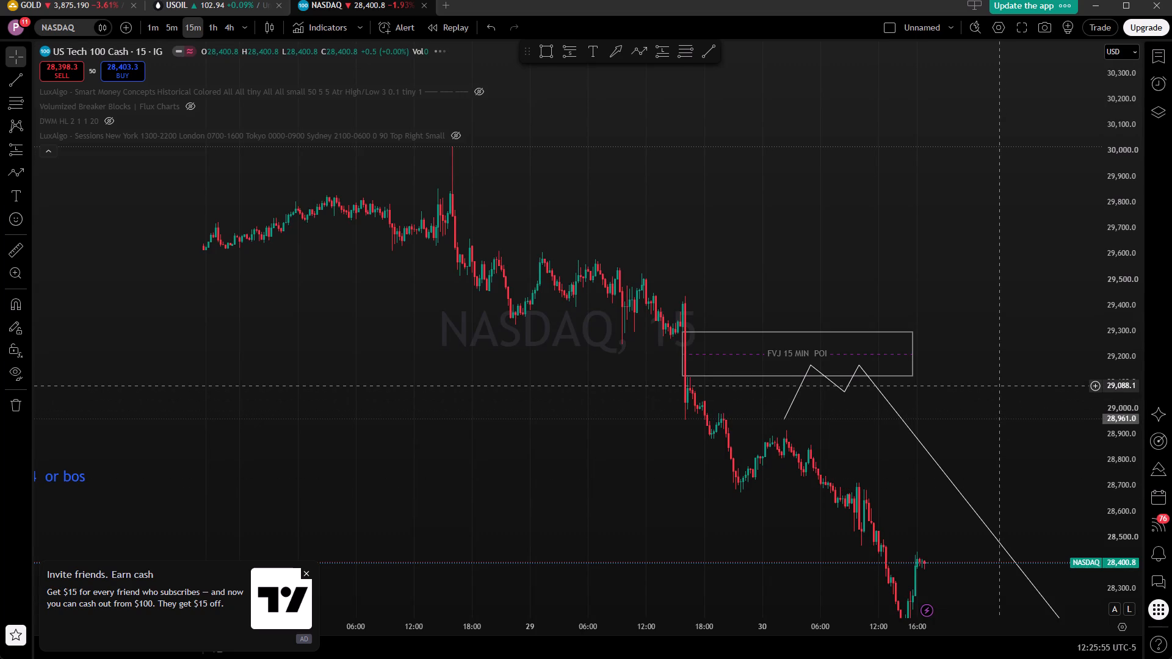
{"action": "left_click_drag", "start_coordinate": [1000, 386], "coordinate": [955, 291]}
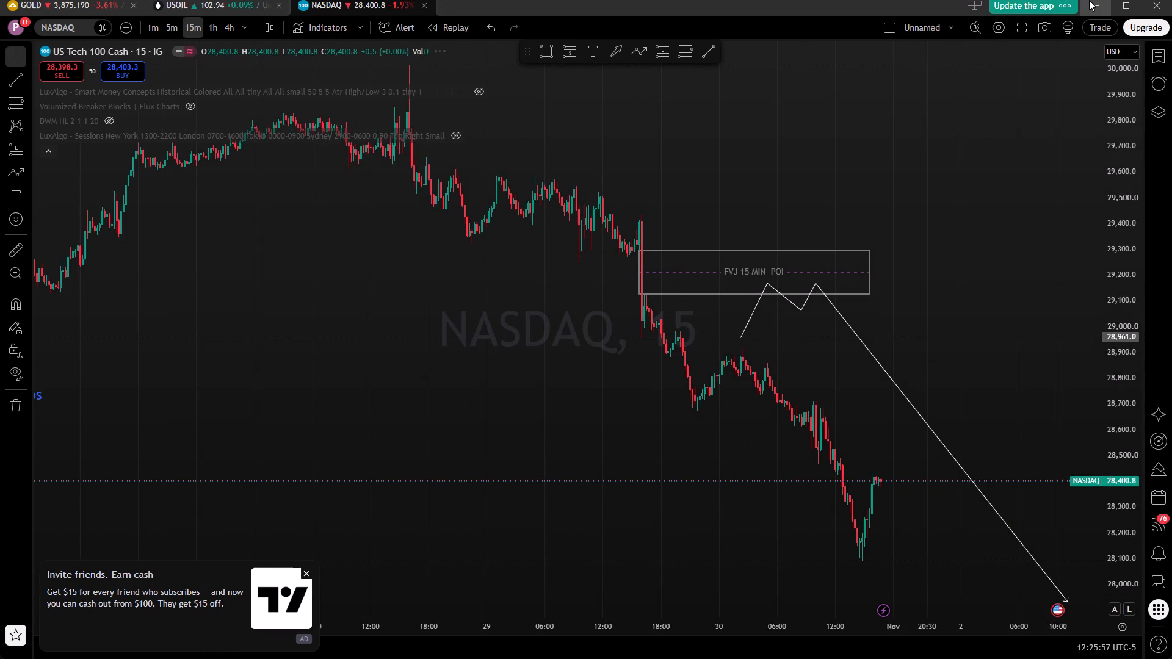